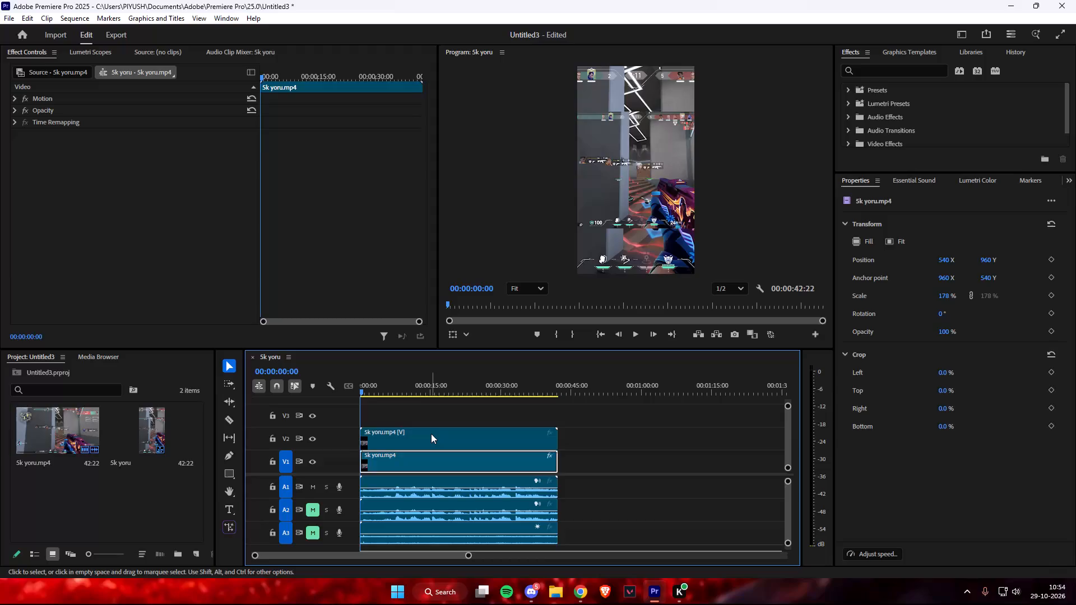
Delete the clips on V1 and V2 of the existing vertical sequence, emptying its timeline.
left_click(431, 434)
key("BackSpace")
left_click(439, 453)
key("BackSpace")
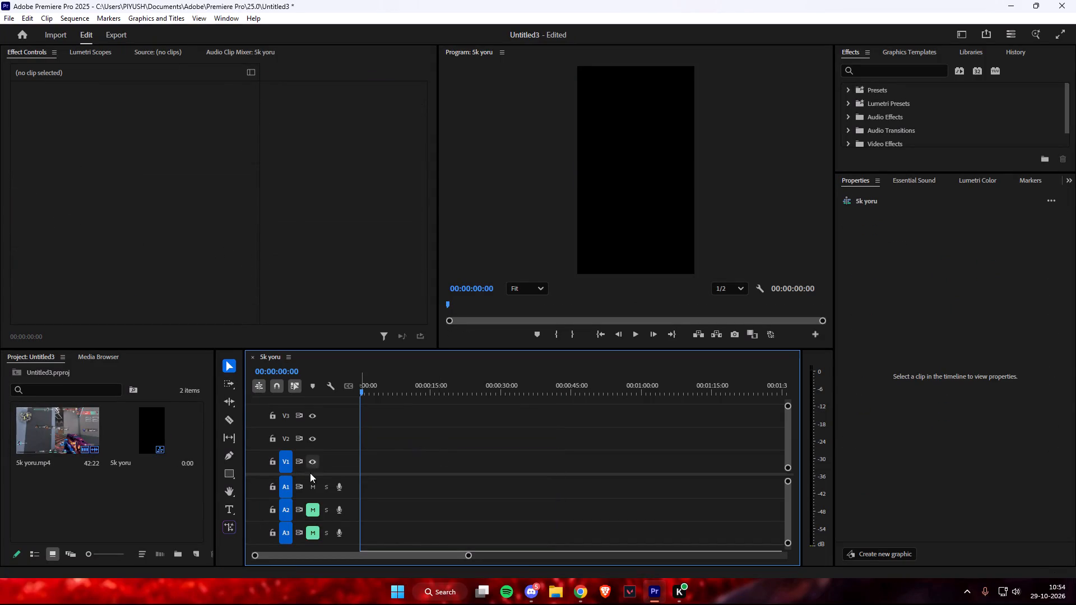
Unmute audio tracks A2 and A3 and close the emptied sequence.
left_click(310, 508)
left_click(316, 533)
key("BackSpace")
left_click(251, 359)
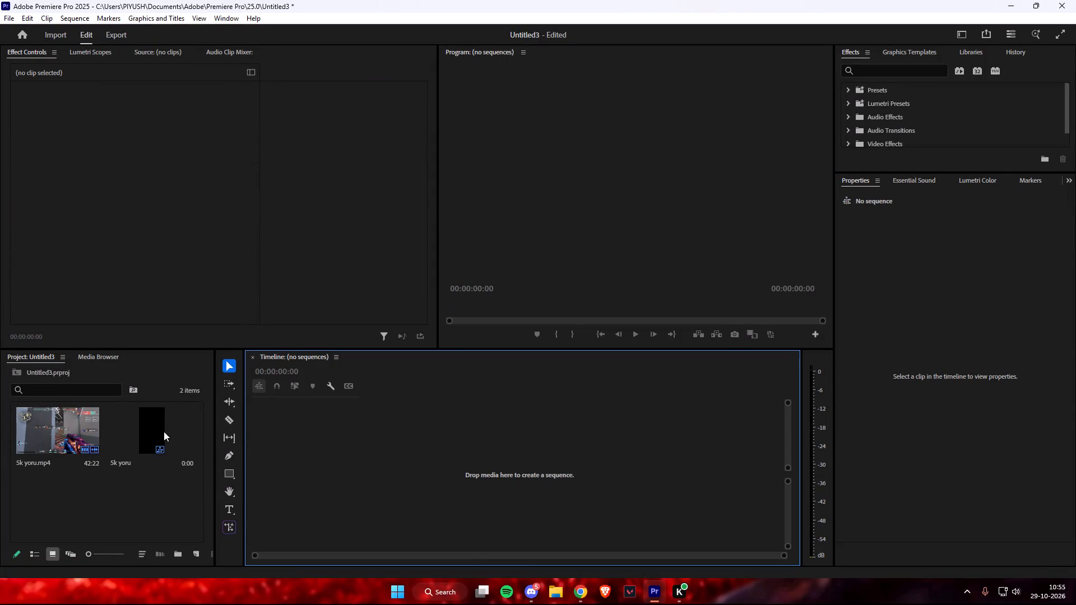
Create a new sequence from the Sk yoru.mp4 clip in the project bin.
left_click(55, 431)
left_click_drag(54, 431, 226, 437)
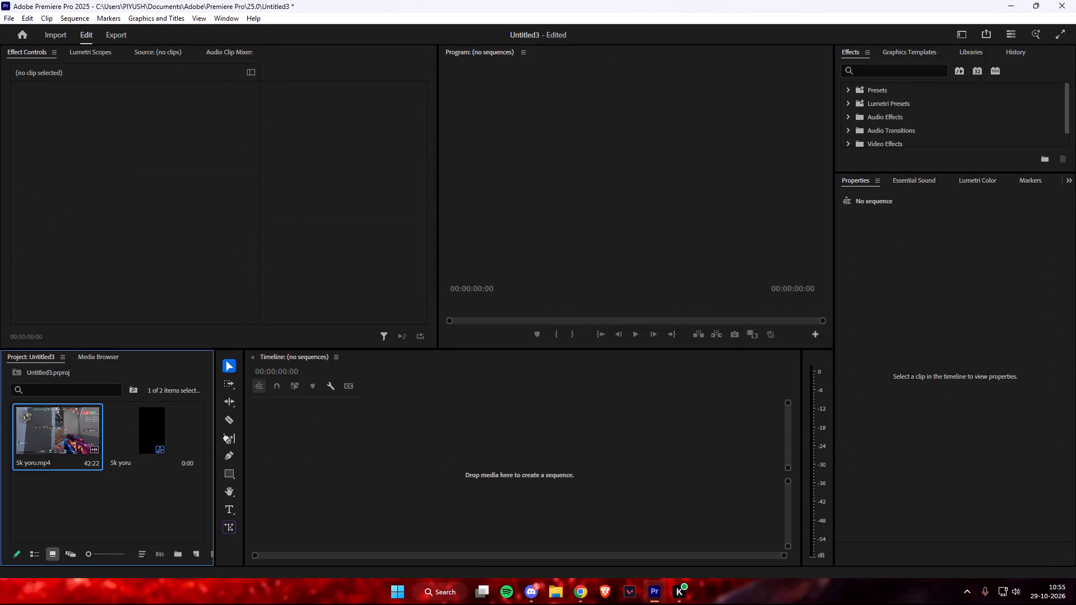
left_click_drag(226, 437, 284, 461)
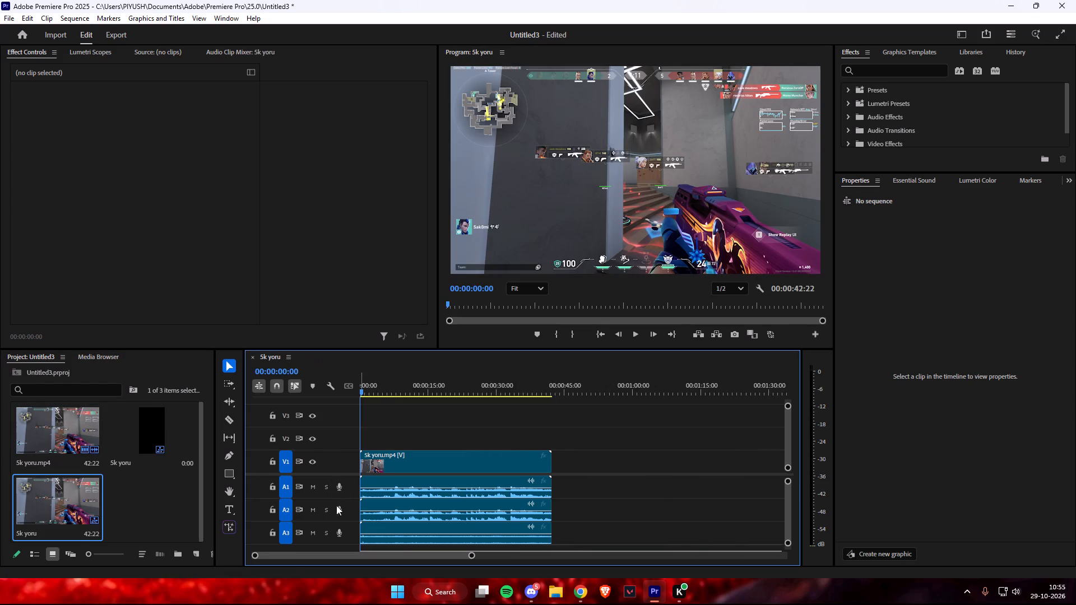
Mute audio tracks A2 and A3 in the new sequence.
left_click(311, 509)
left_click(312, 533)
Cut the clip at 00:00:04:56, delete the opening segment before it and close the resulting gap.
left_click(416, 457)
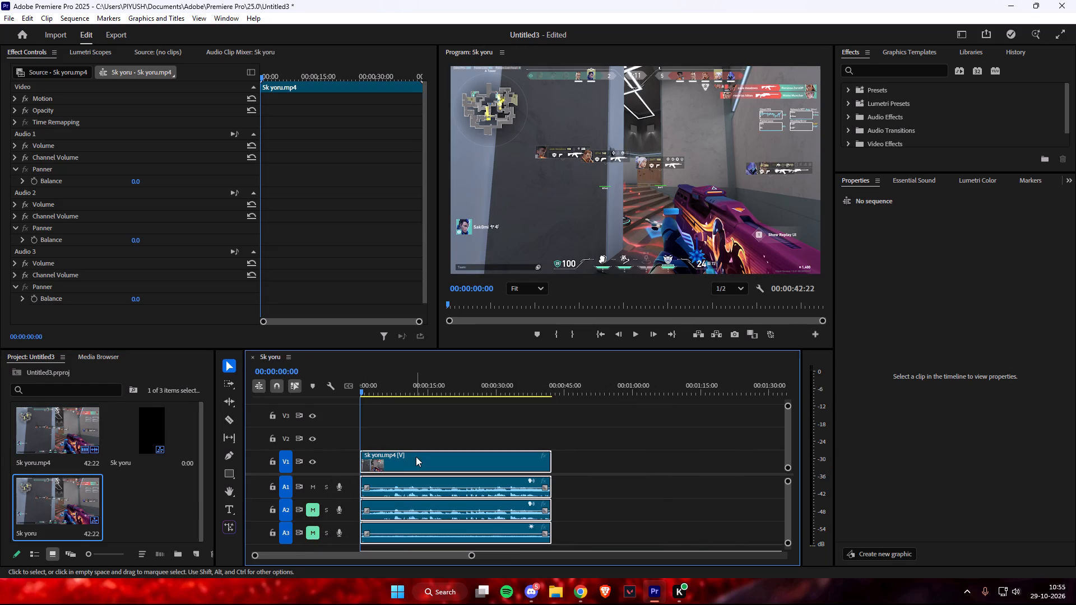
key("space")
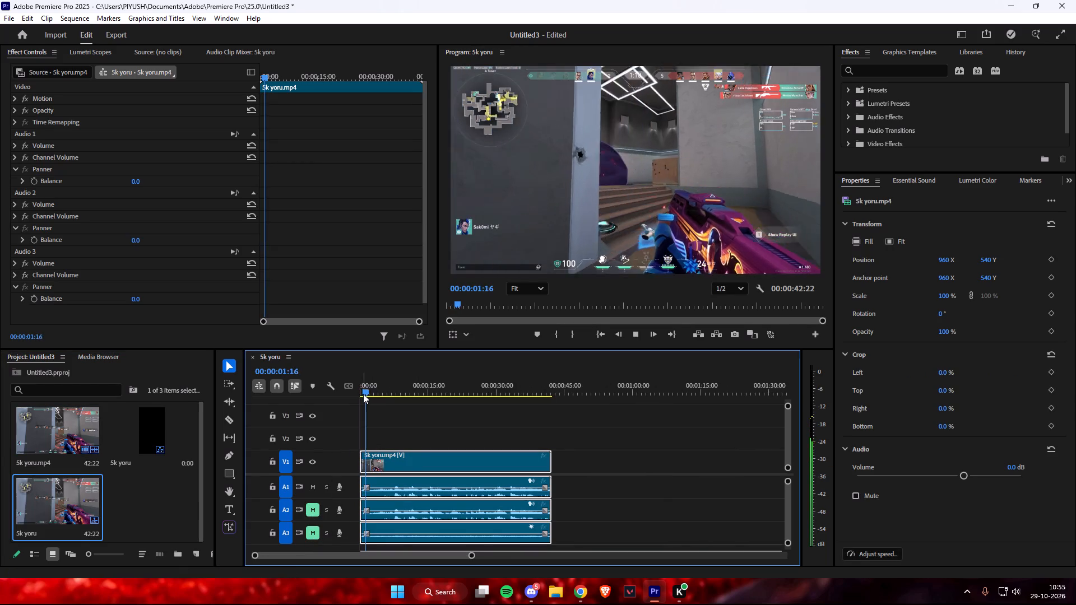
left_click_drag(363, 394, 345, 380)
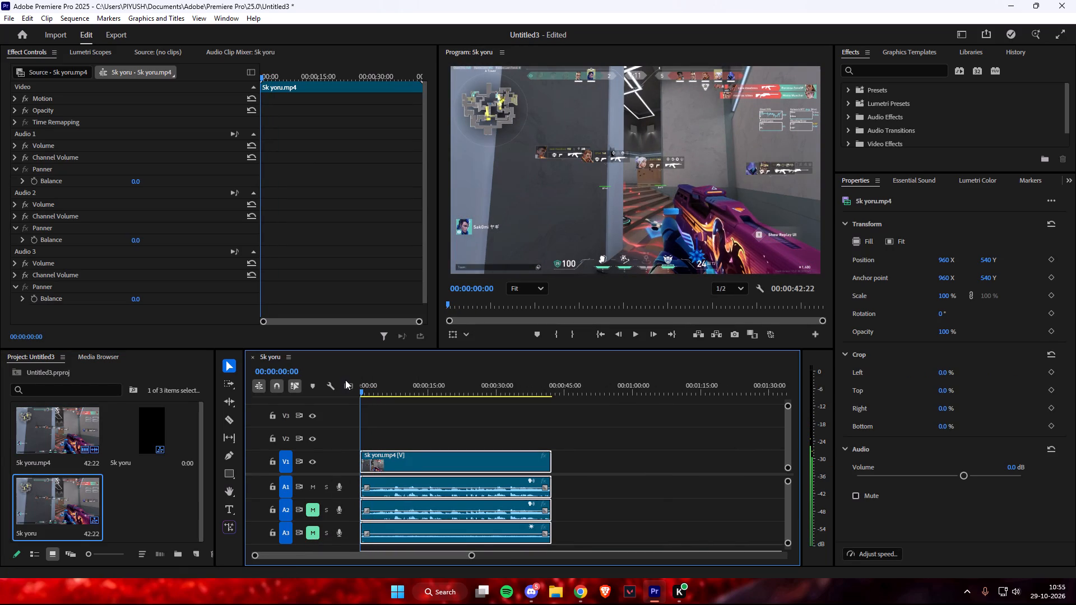
left_click_drag(345, 380, 347, 380)
key("space")
key("space")
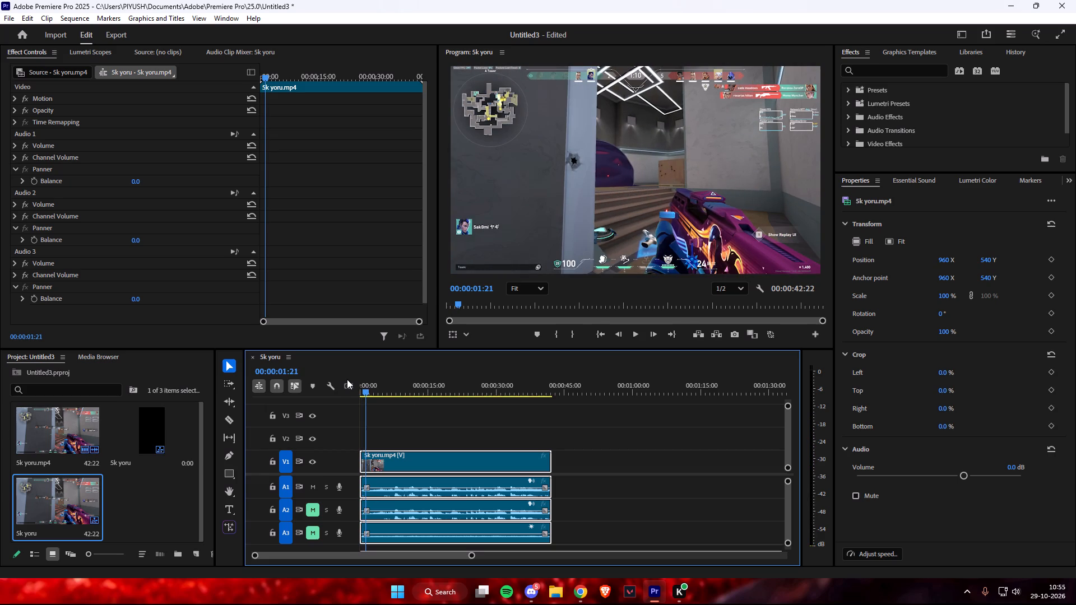
key("space")
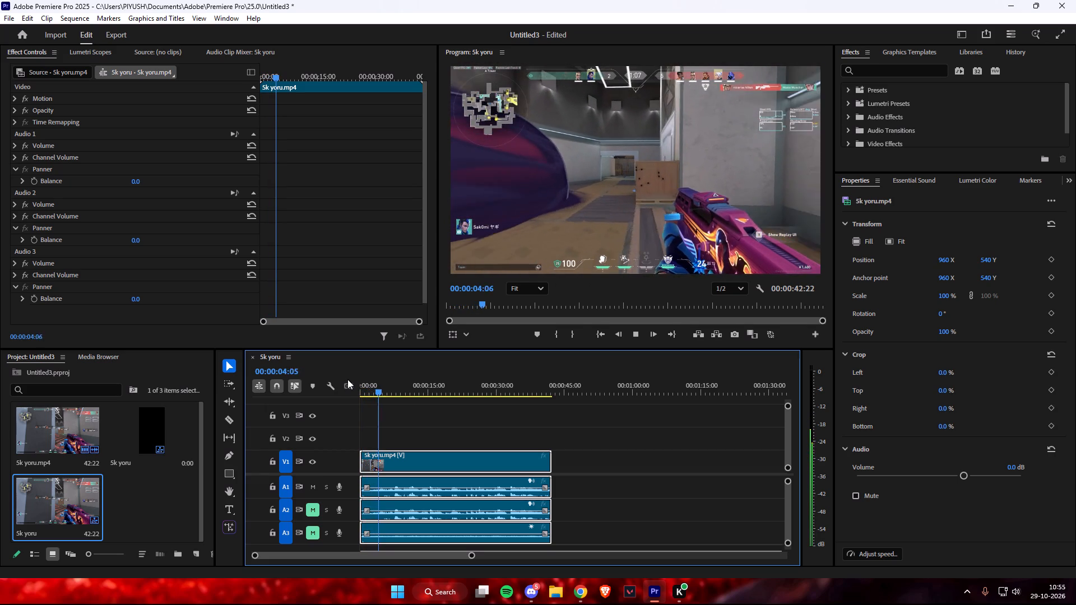
key("space")
key("space")
key("space")
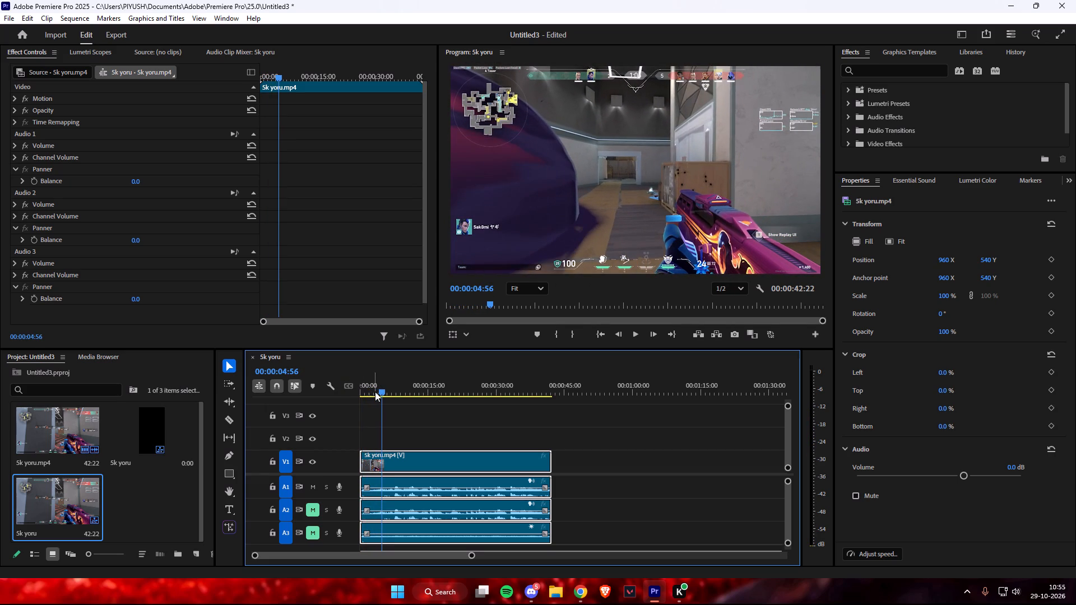
key("c")
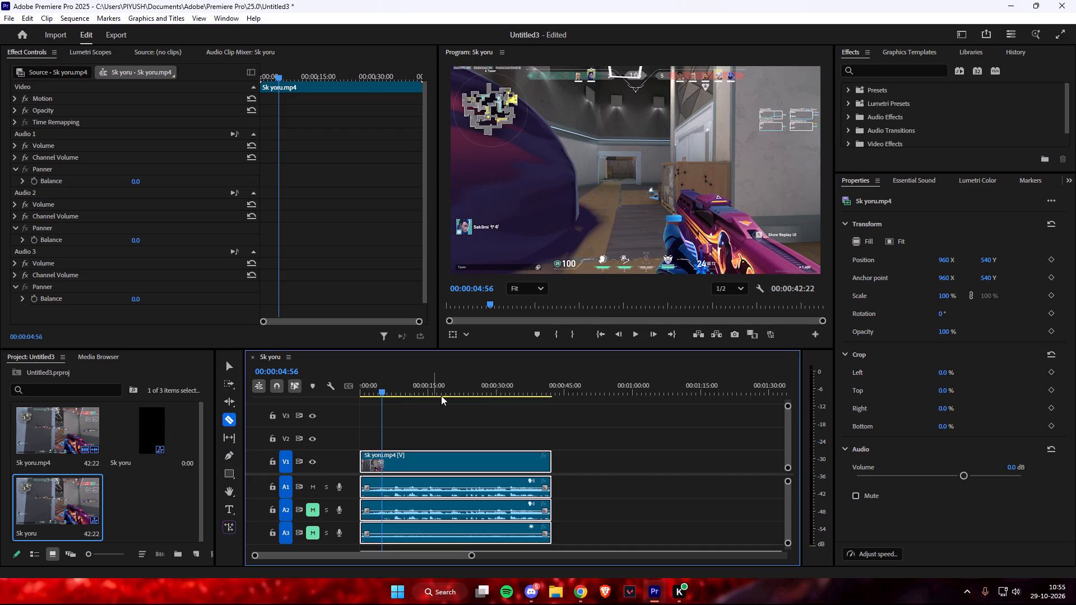
left_click(382, 454)
key("v")
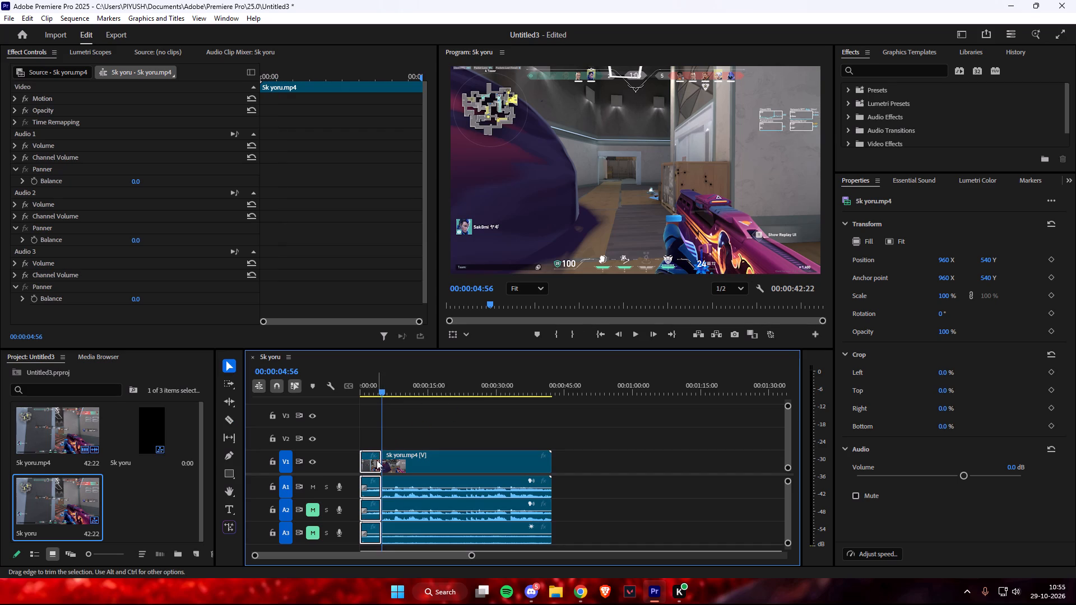
left_click(373, 460)
key("BackSpace")
left_click(373, 460)
key("BackSpace")
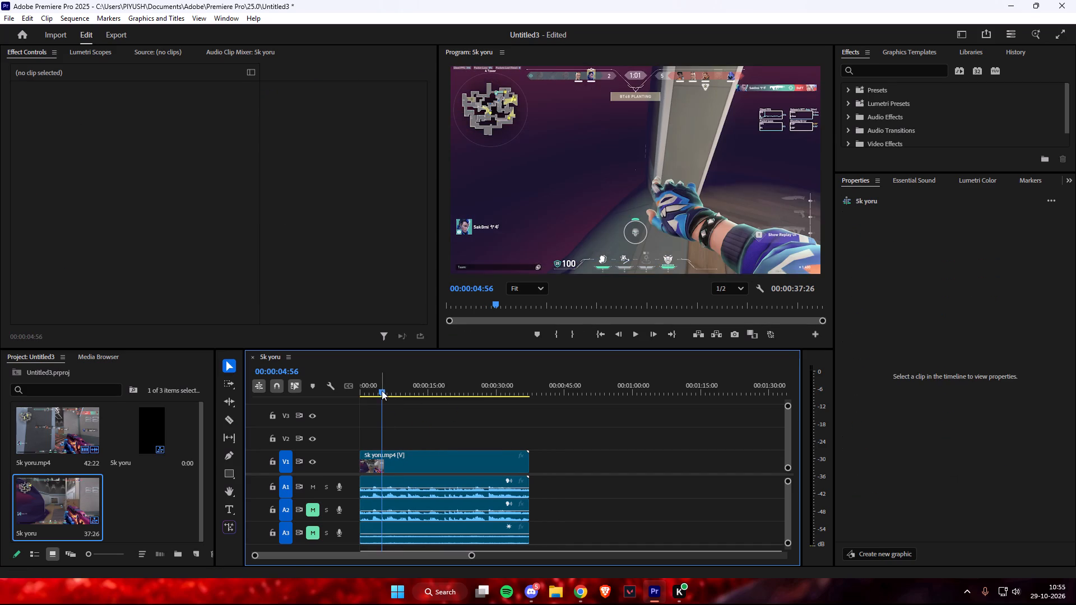
Play and scrub through the first two seconds of the trimmed clip to check the new opening.
left_click_drag(382, 390, 331, 395)
key("space")
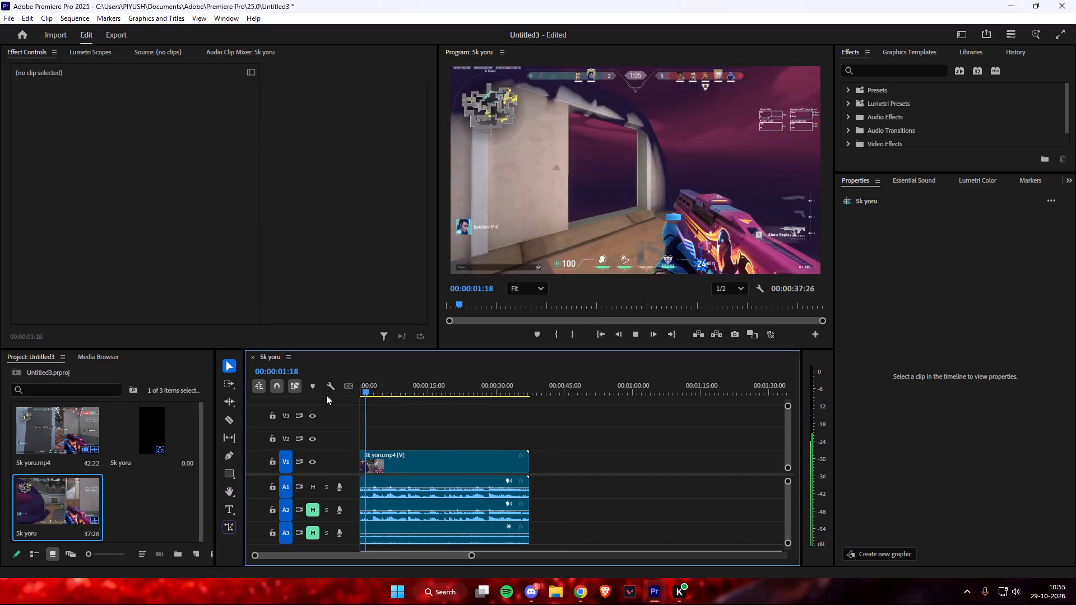
key("space")
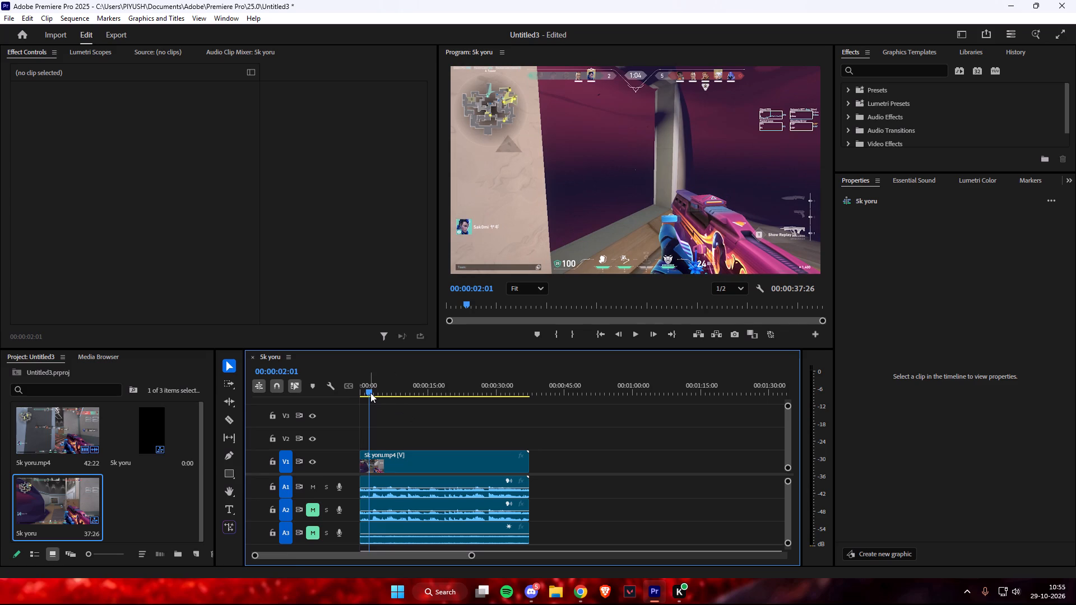
left_click_drag(370, 393, 368, 392)
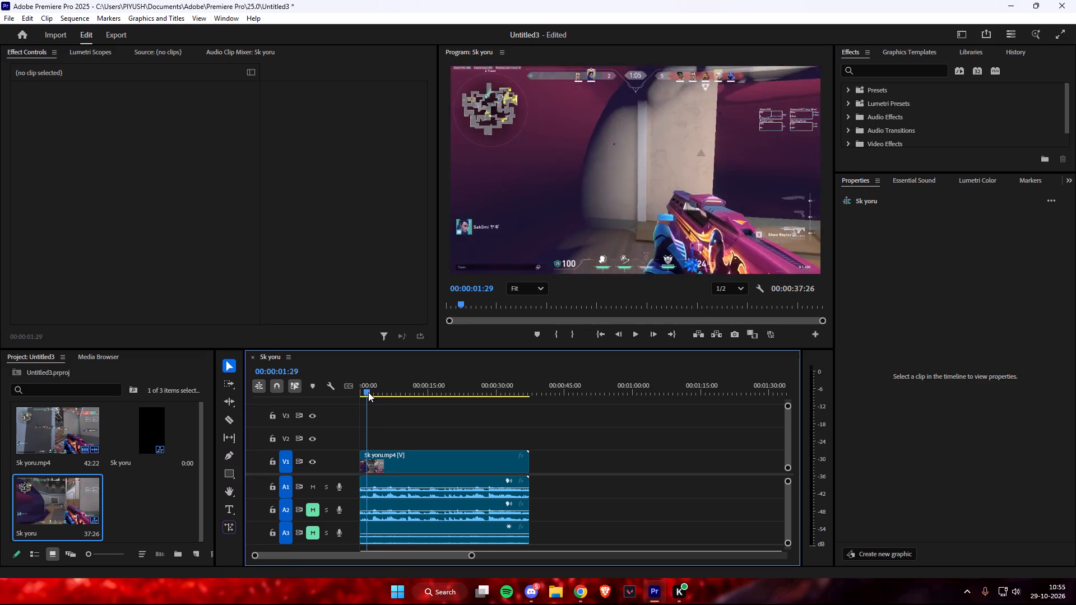
left_click_drag(368, 392, 365, 391)
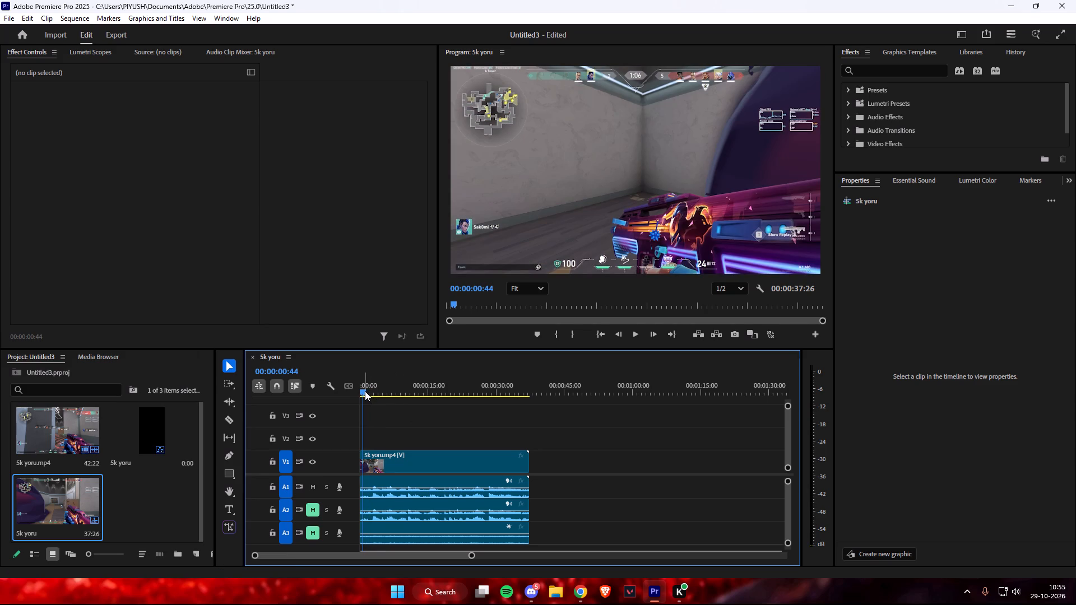
left_click_drag(365, 391, 347, 383)
key("space")
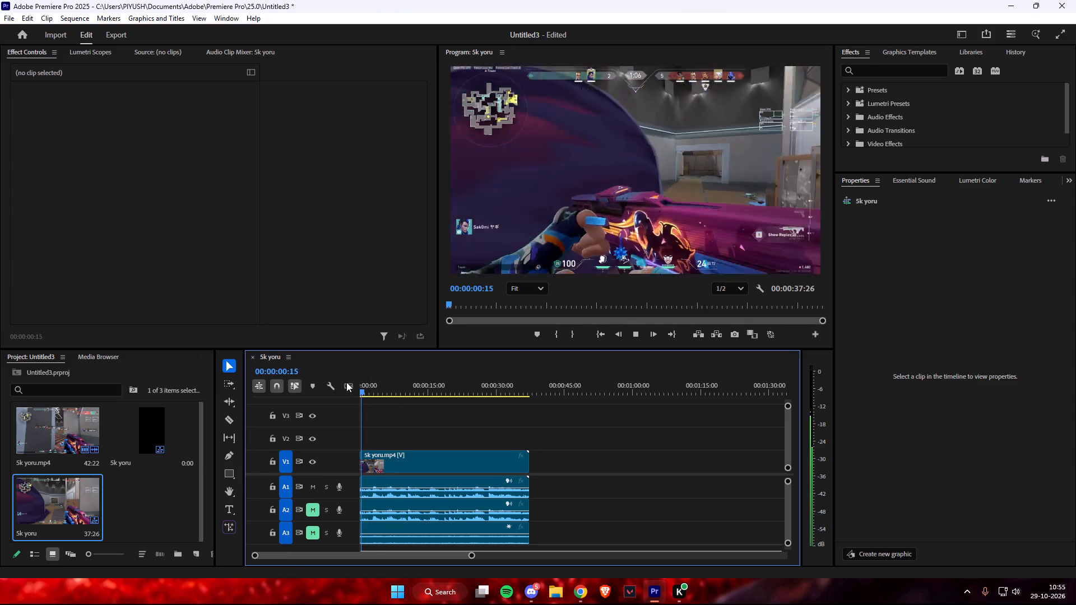
key("space")
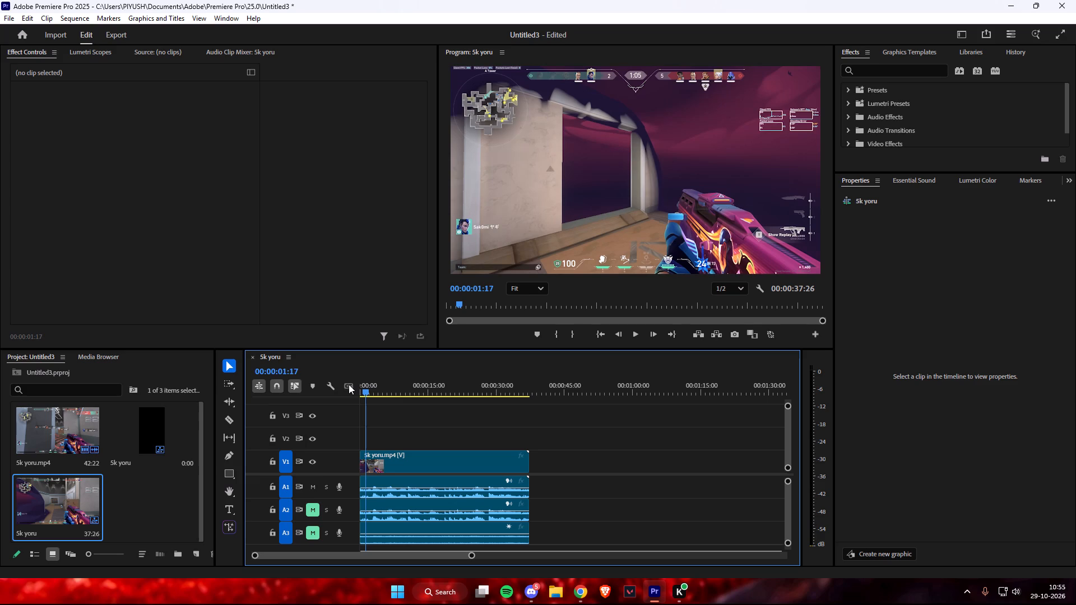
Play on through the gameplay and split the clip at 00:00:13:02.
key("space")
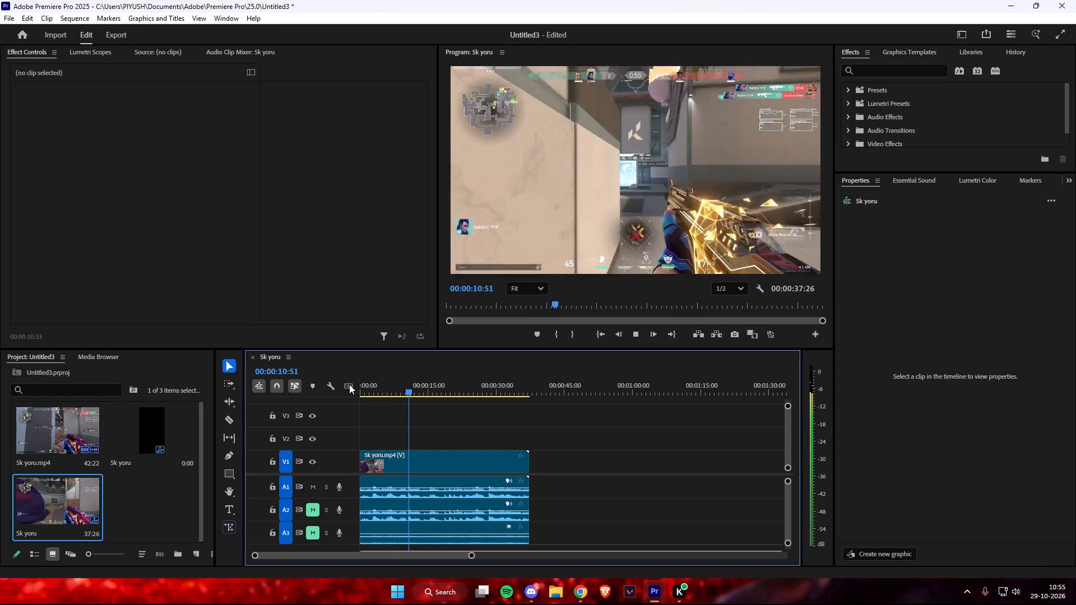
key("space")
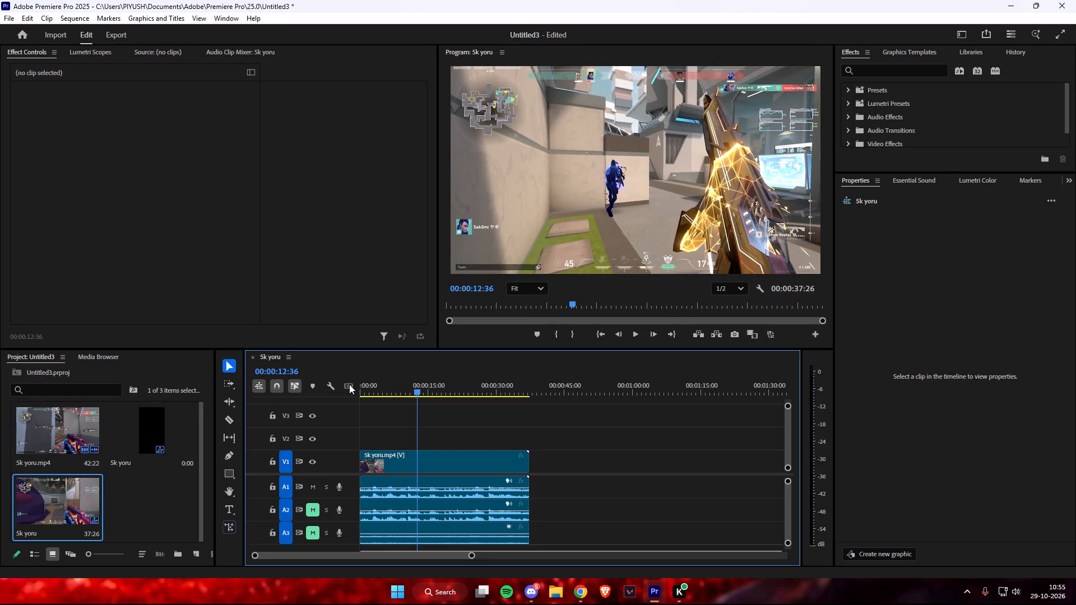
key("space")
key("space")
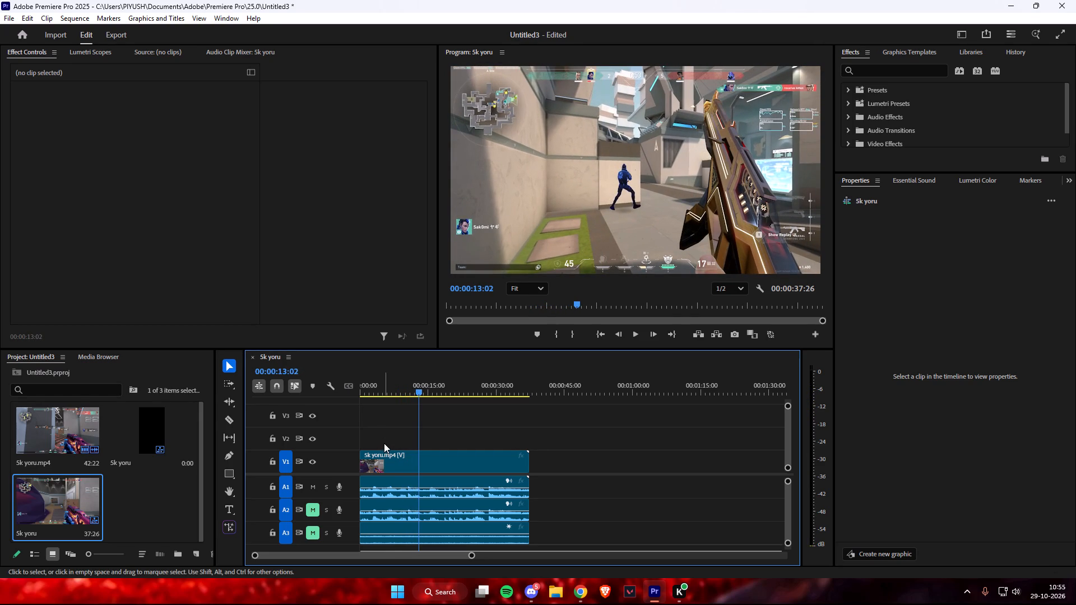
key("c")
left_click(420, 462)
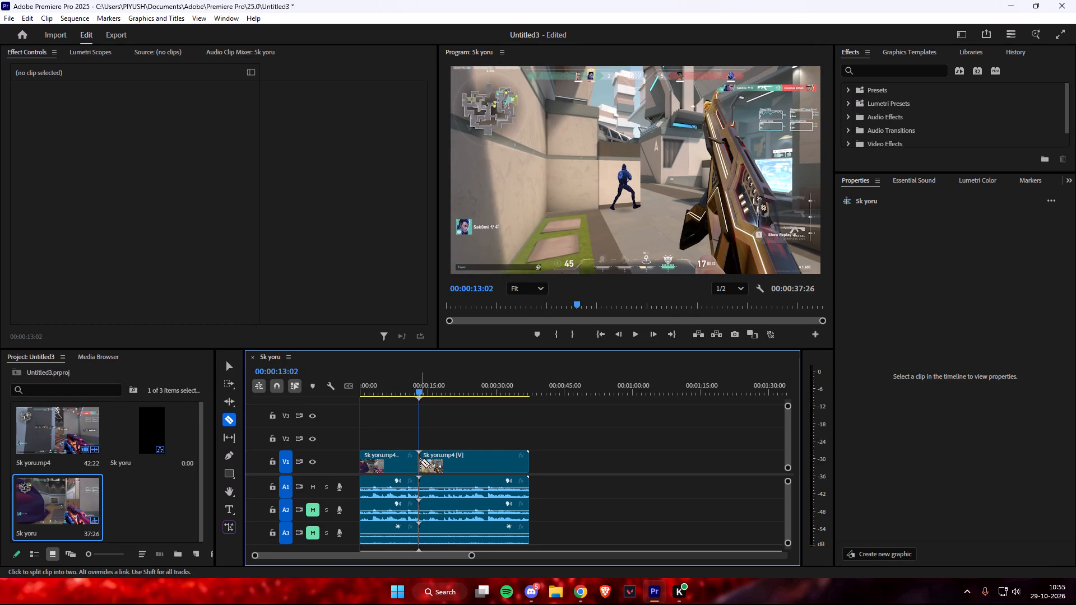
key("v")
Split the second segment at 00:00:21:50, where the character starts using the blue ability.
left_click_drag(420, 392, 456, 397)
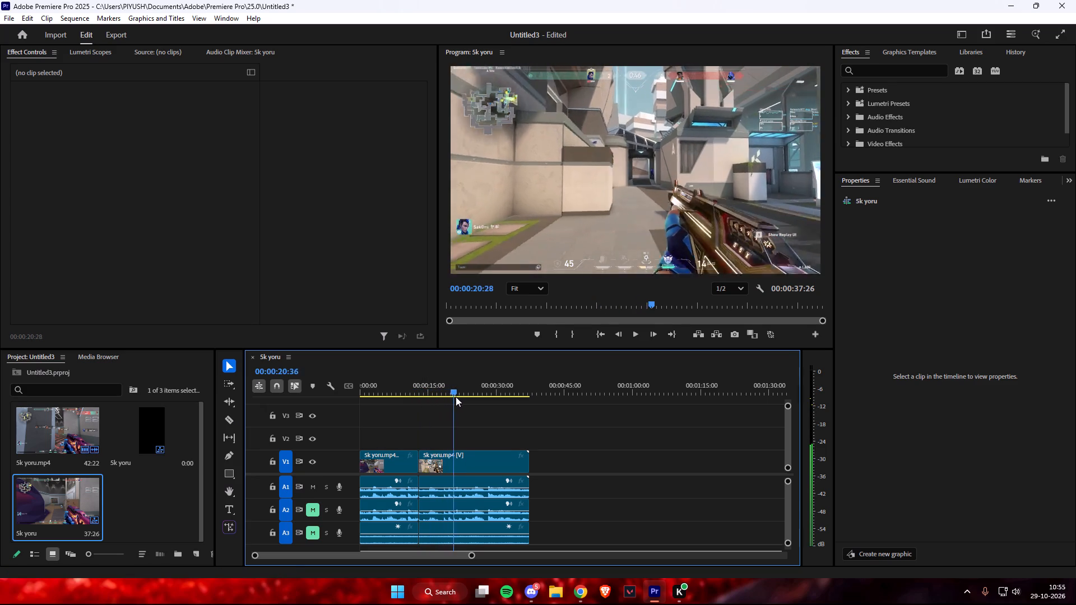
left_click_drag(456, 397, 460, 395)
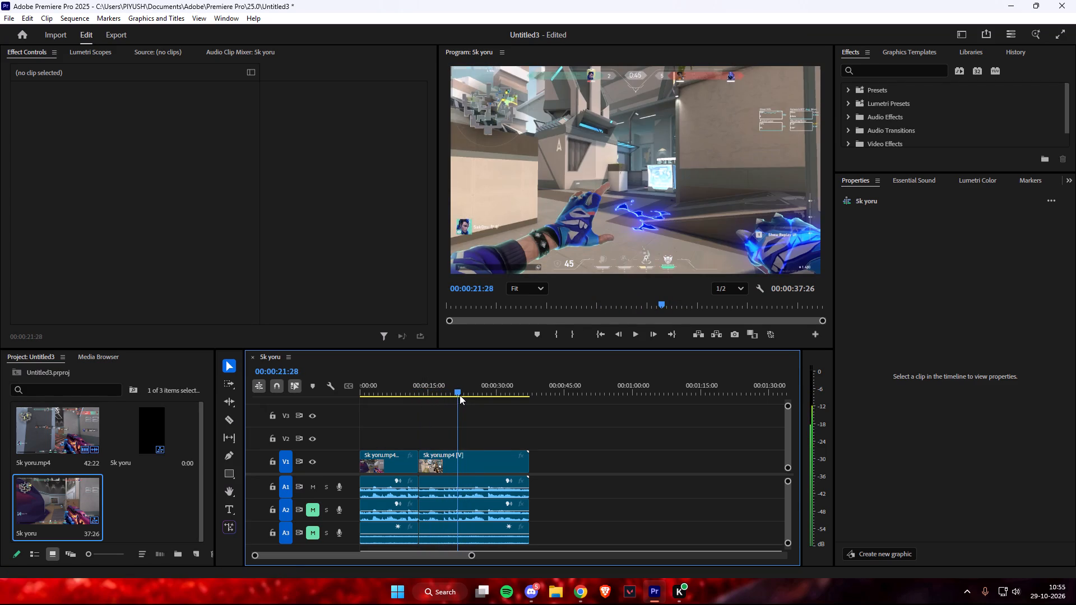
left_click_drag(460, 395, 461, 395)
key("c")
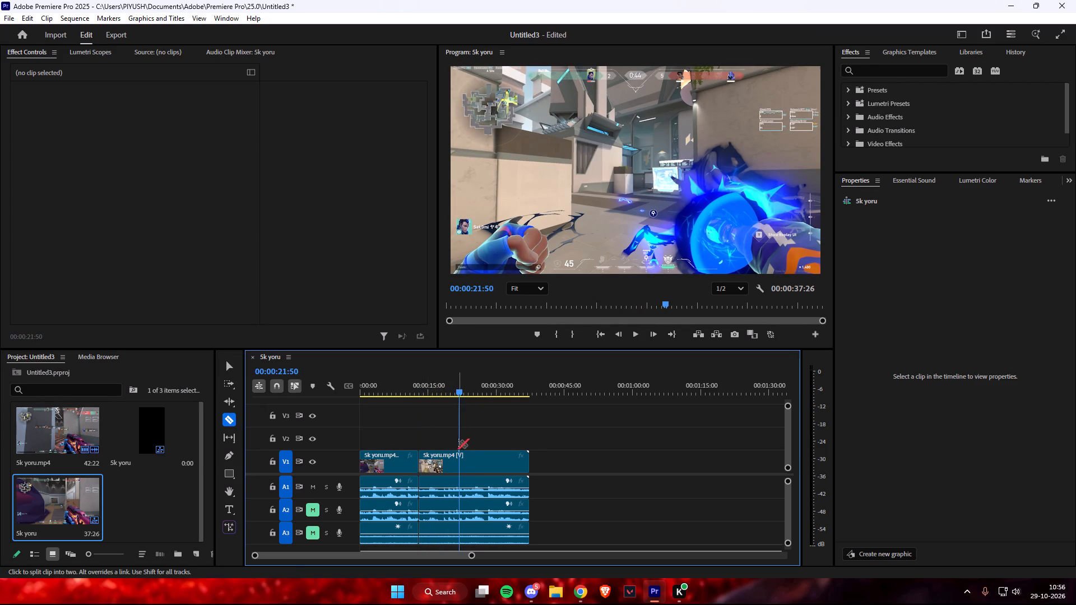
left_click(460, 455)
key("v")
Delete the middle segment between the two cuts and close the gap it leaves.
left_click(449, 454)
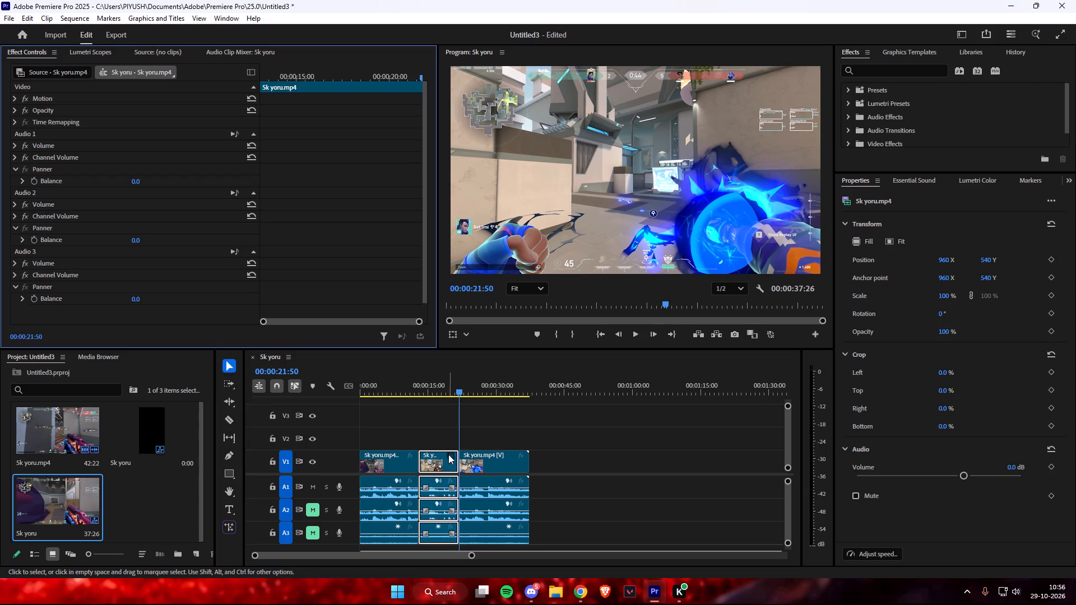
key("BackSpace")
key("BackSpace")
key("BackSpace")
left_click(443, 404)
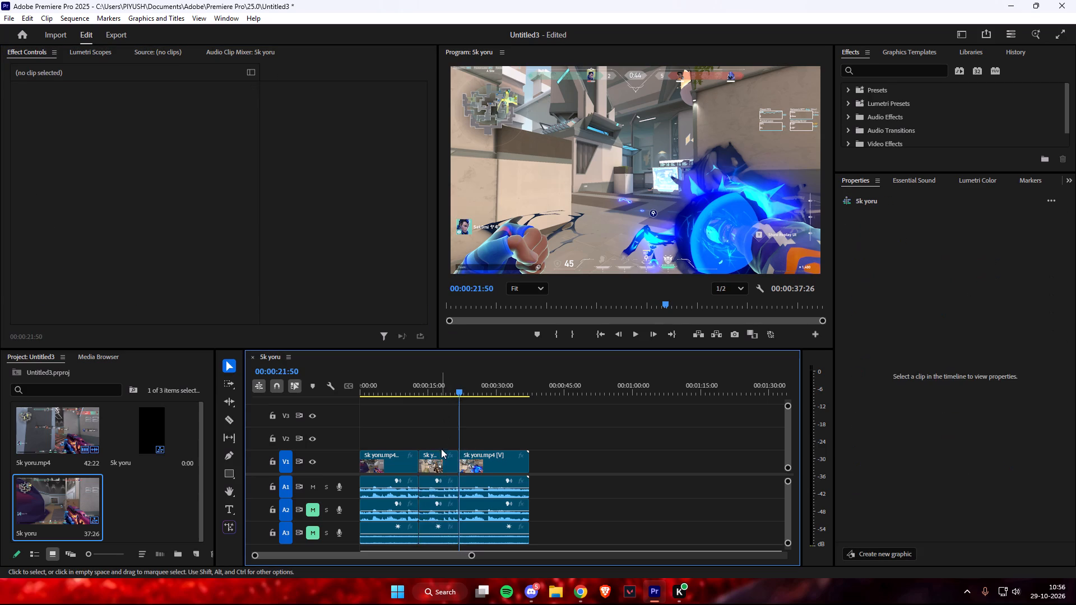
left_click(441, 453)
key("BackSpace")
left_click(435, 463)
key("BackSpace")
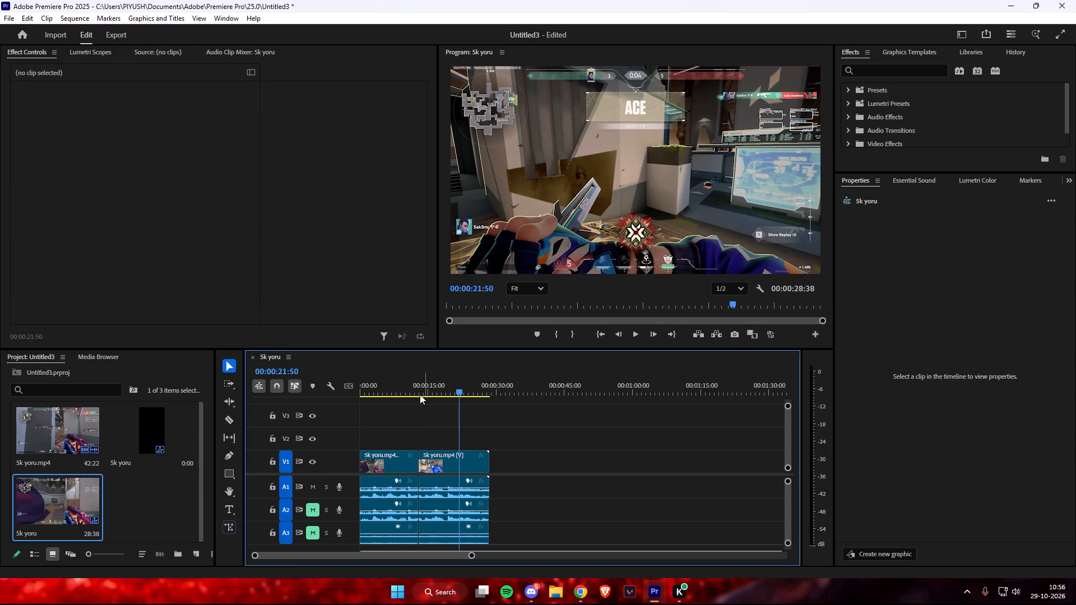
Play across the join, cut the second clip at 00:00:21:54 and delete the ending after it.
left_click(417, 394)
key("BackSpace")
key("space")
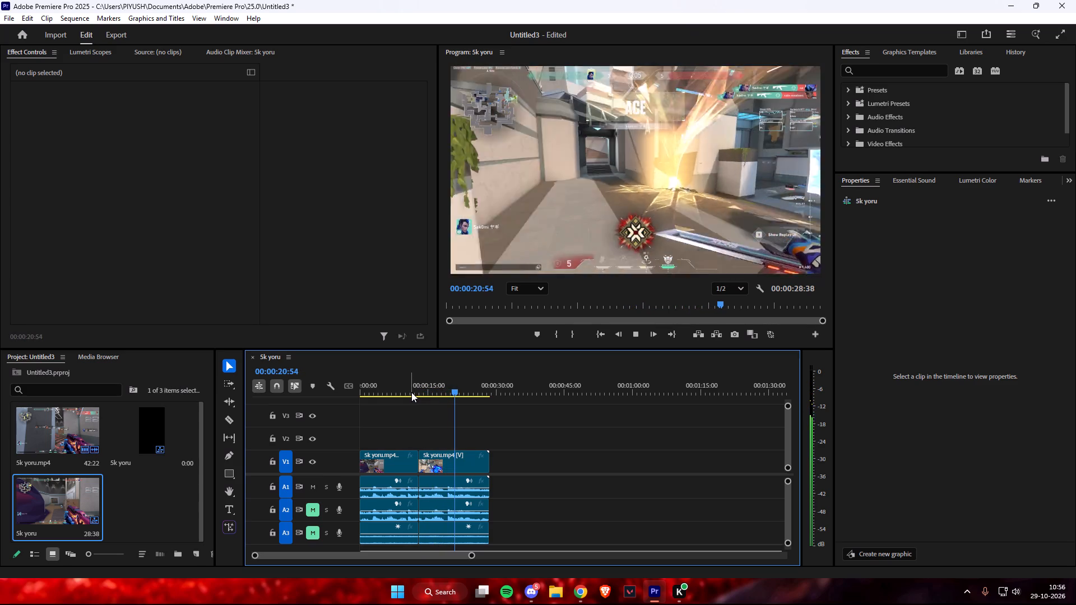
key("space")
key("space")
type("c")
key("space")
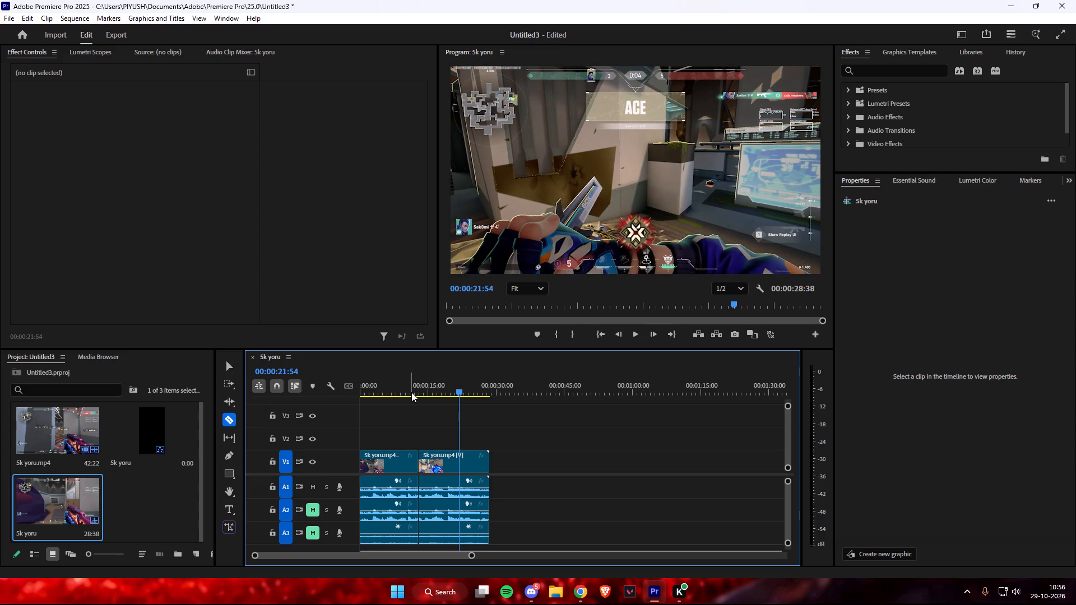
left_click(460, 454)
key("BackSpace")
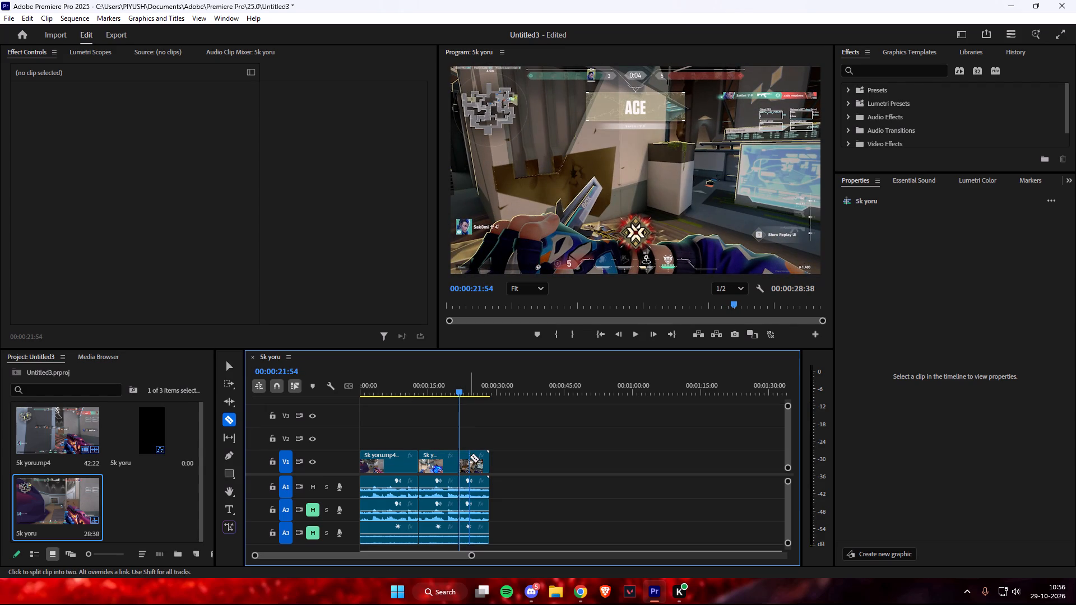
key("v")
left_click(474, 455)
key("BackSpace")
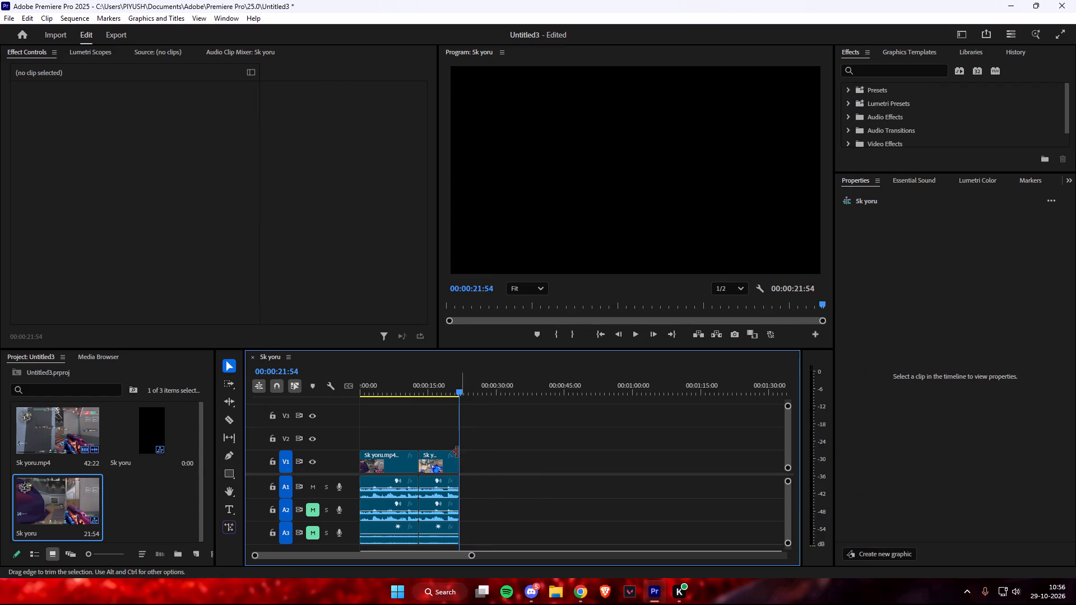
Scrub through the whole edited sequence to review the two joined clips, finishing at 00:00:00:00.
left_click_drag(460, 394, 383, 394)
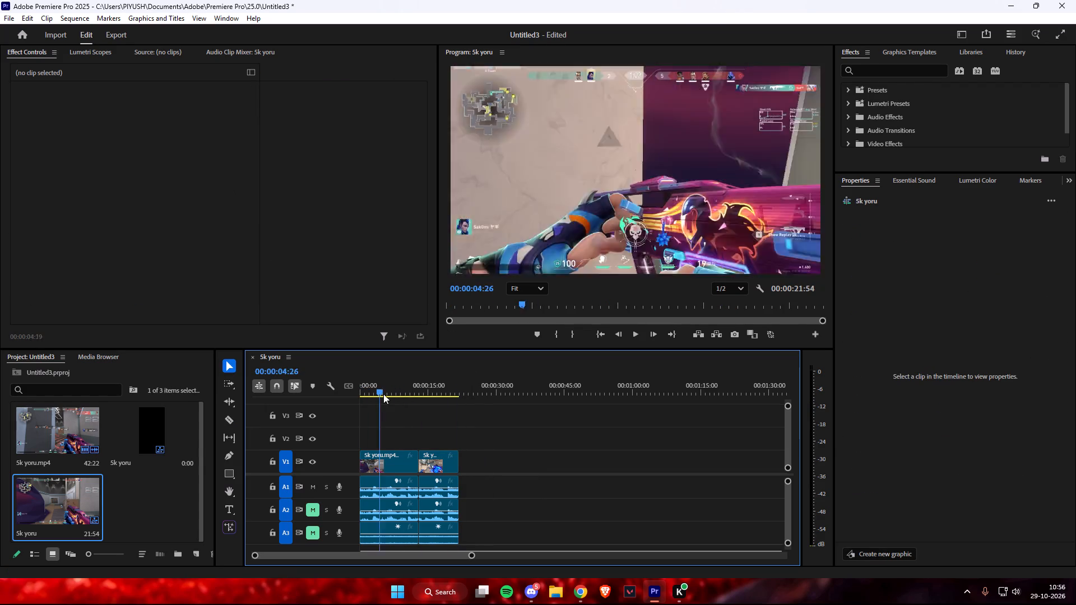
left_click_drag(383, 394, 425, 398)
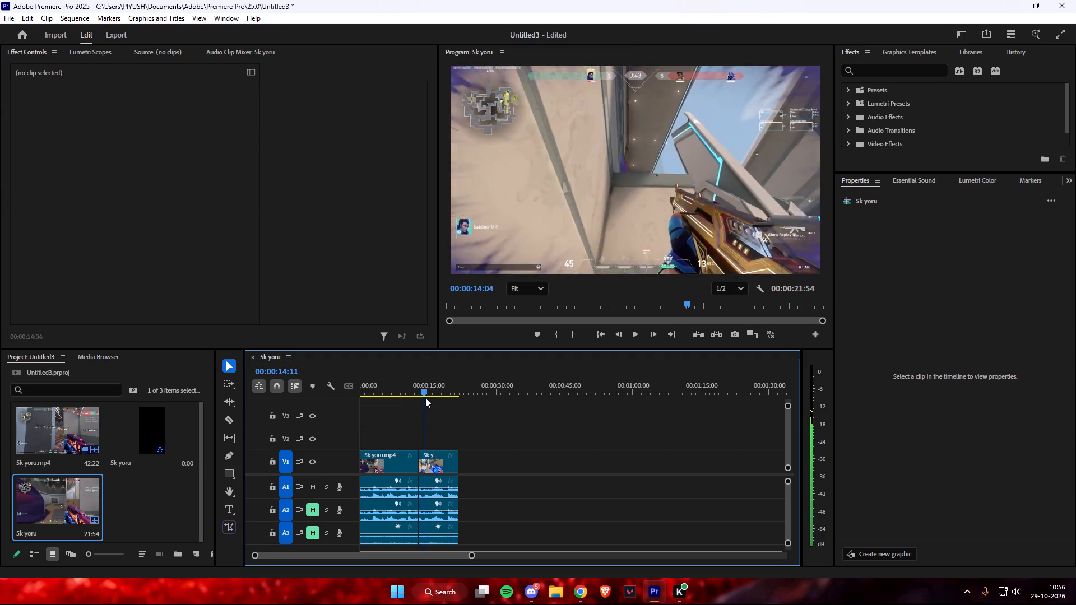
left_click_drag(425, 398, 460, 403)
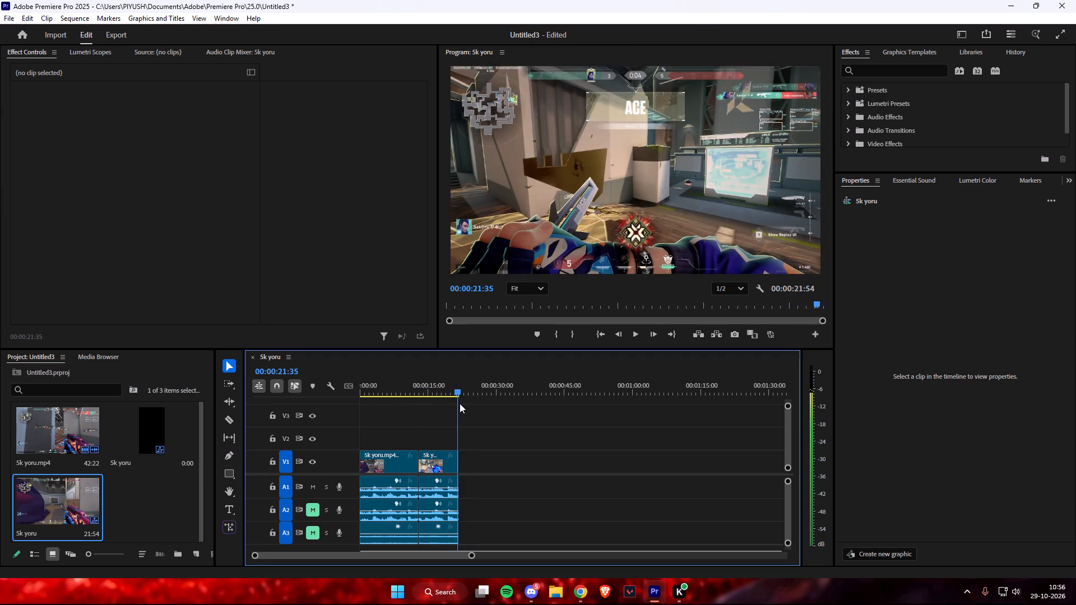
left_click_drag(460, 403, 444, 400)
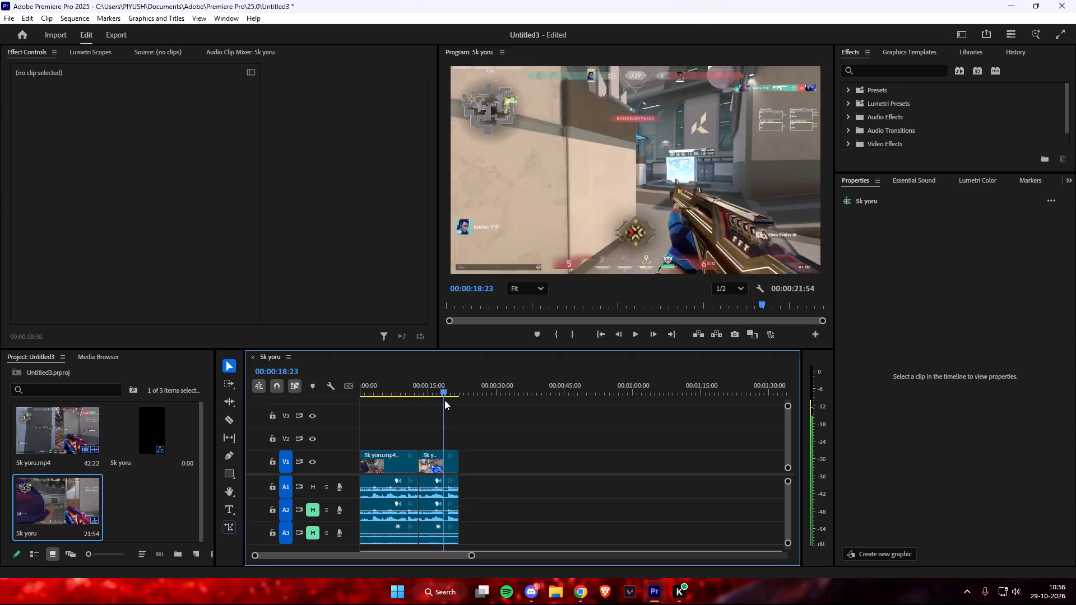
left_click_drag(444, 400, 384, 394)
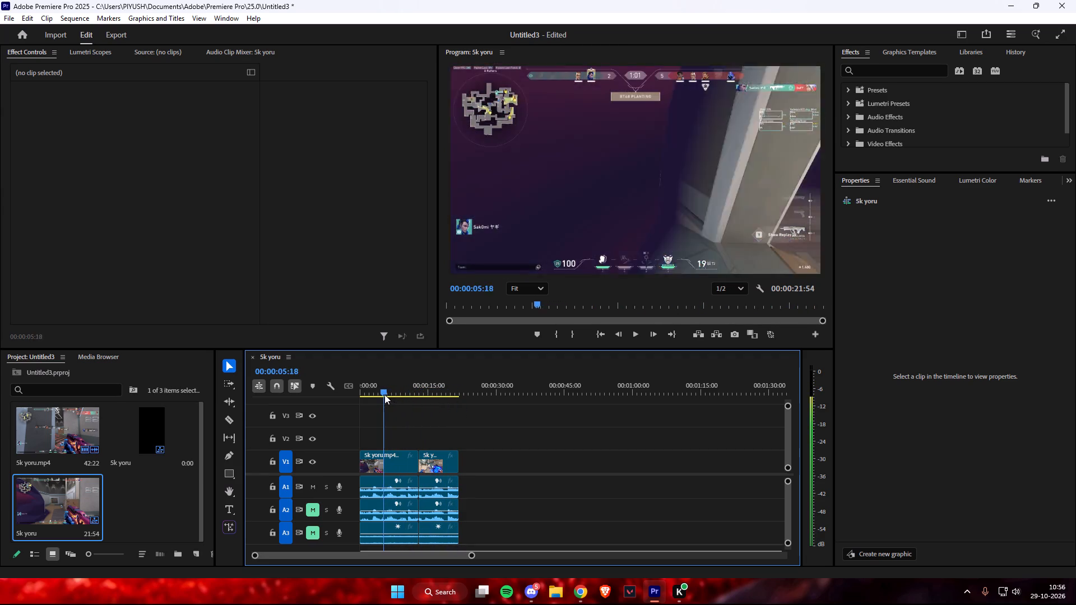
left_click_drag(384, 394, 354, 390)
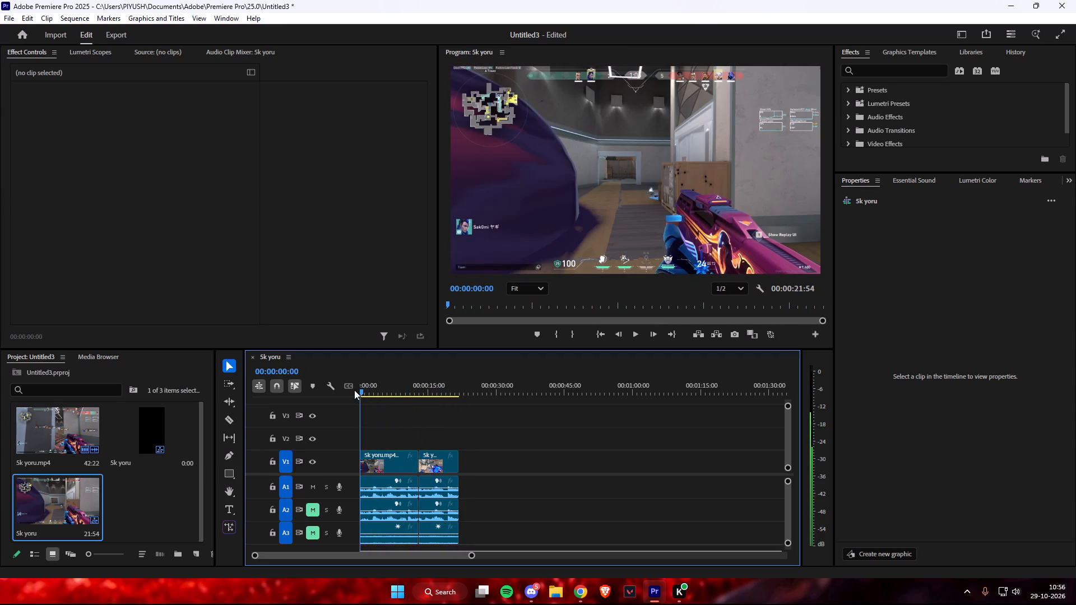
left_click_drag(354, 390, 353, 390)
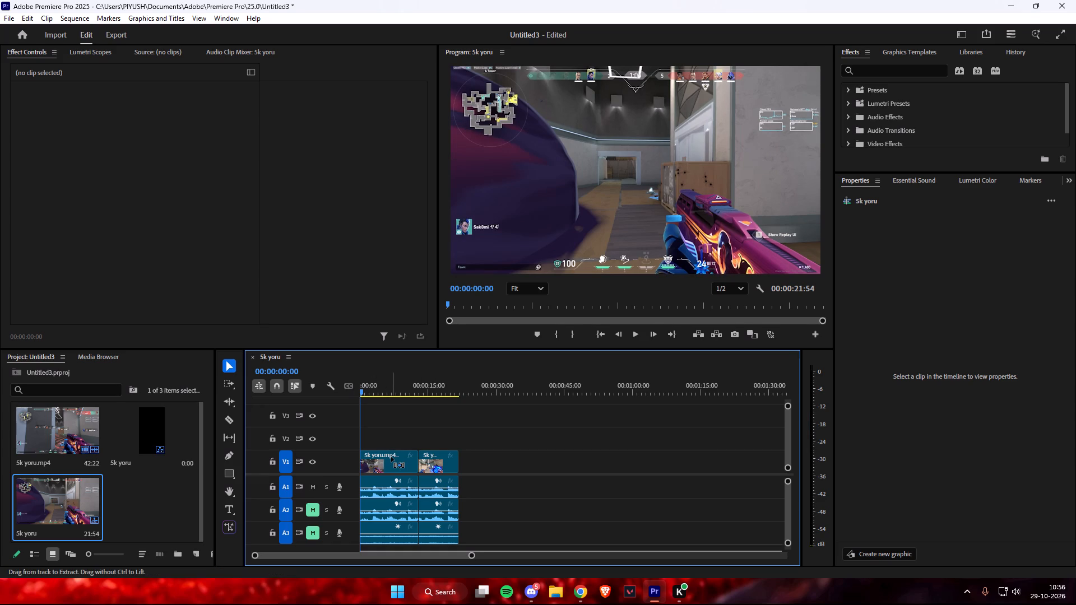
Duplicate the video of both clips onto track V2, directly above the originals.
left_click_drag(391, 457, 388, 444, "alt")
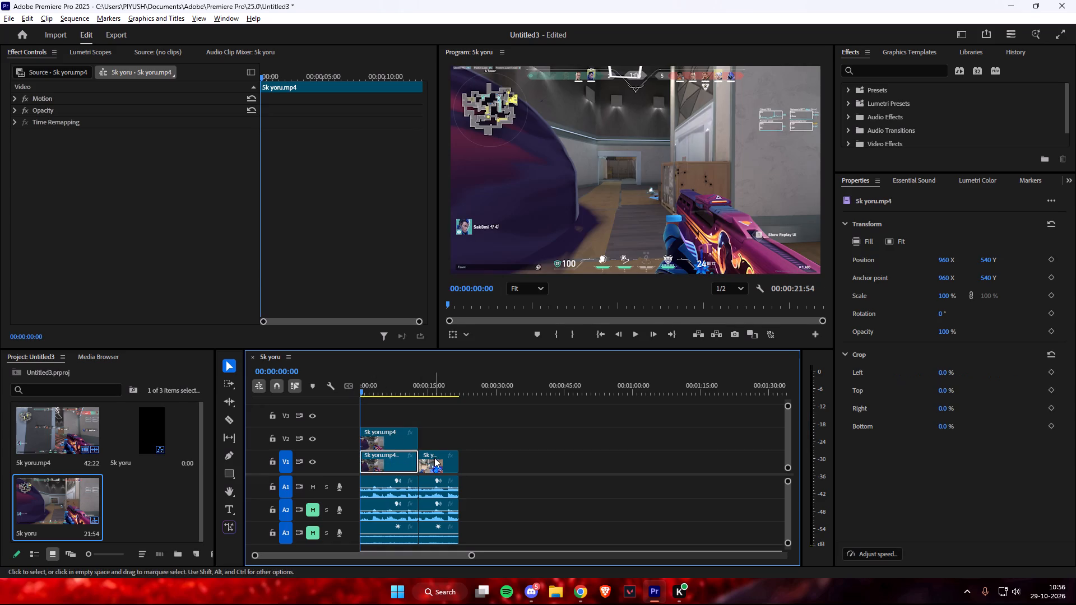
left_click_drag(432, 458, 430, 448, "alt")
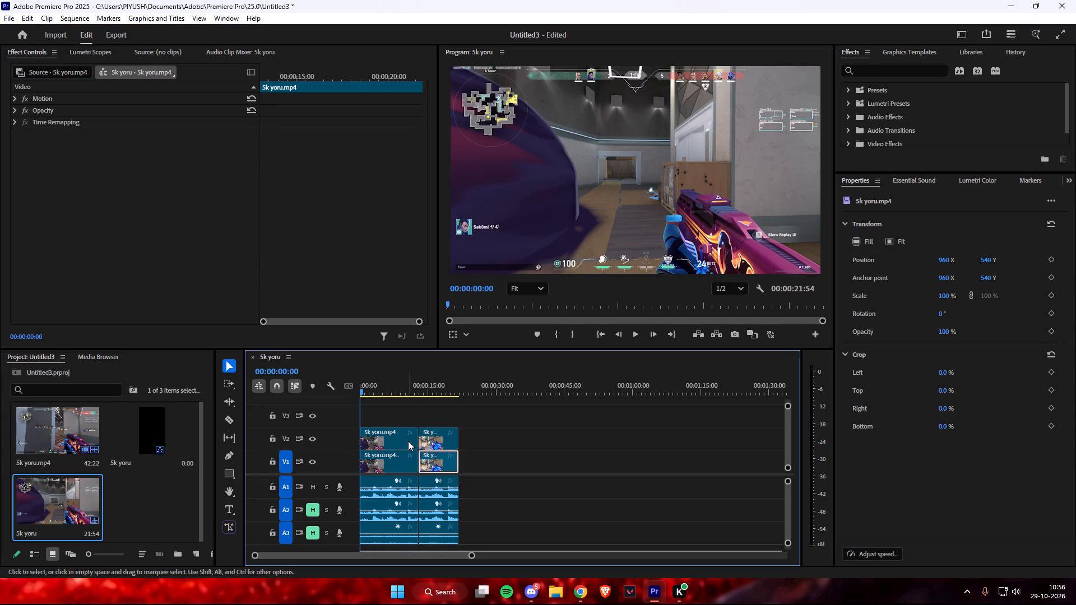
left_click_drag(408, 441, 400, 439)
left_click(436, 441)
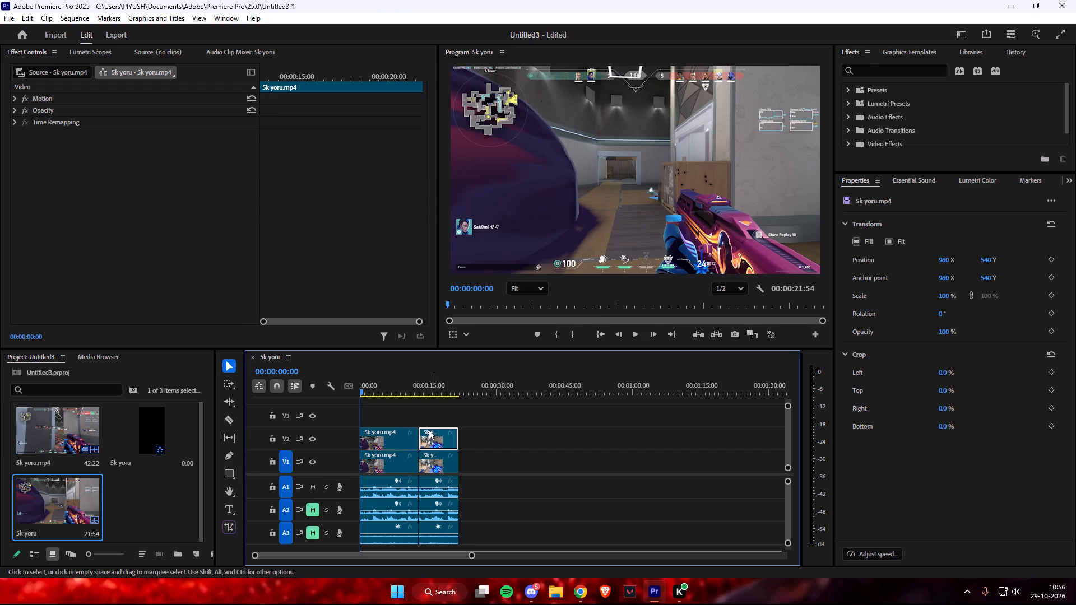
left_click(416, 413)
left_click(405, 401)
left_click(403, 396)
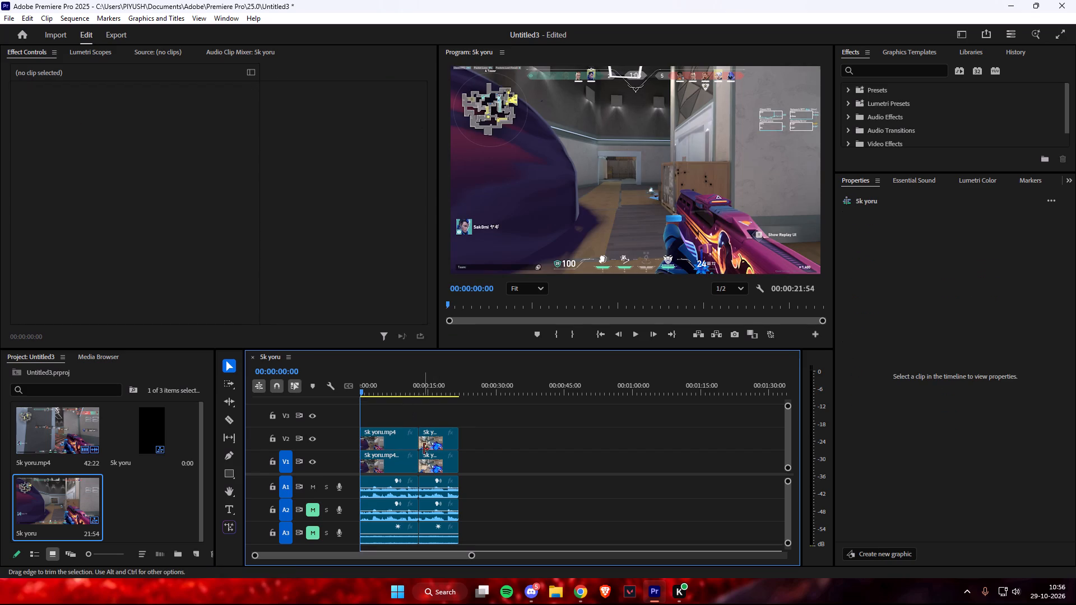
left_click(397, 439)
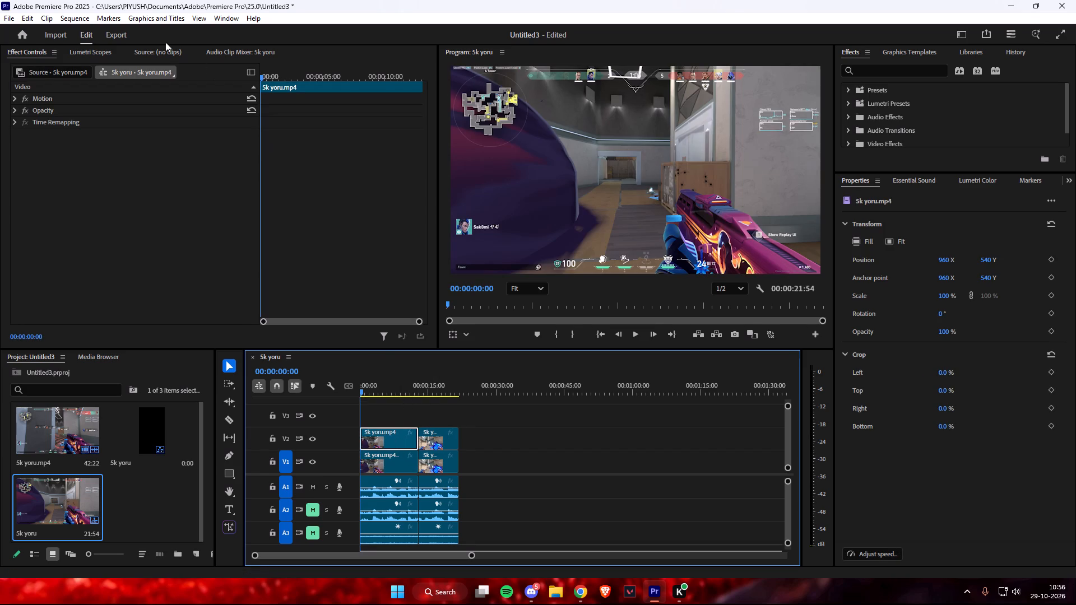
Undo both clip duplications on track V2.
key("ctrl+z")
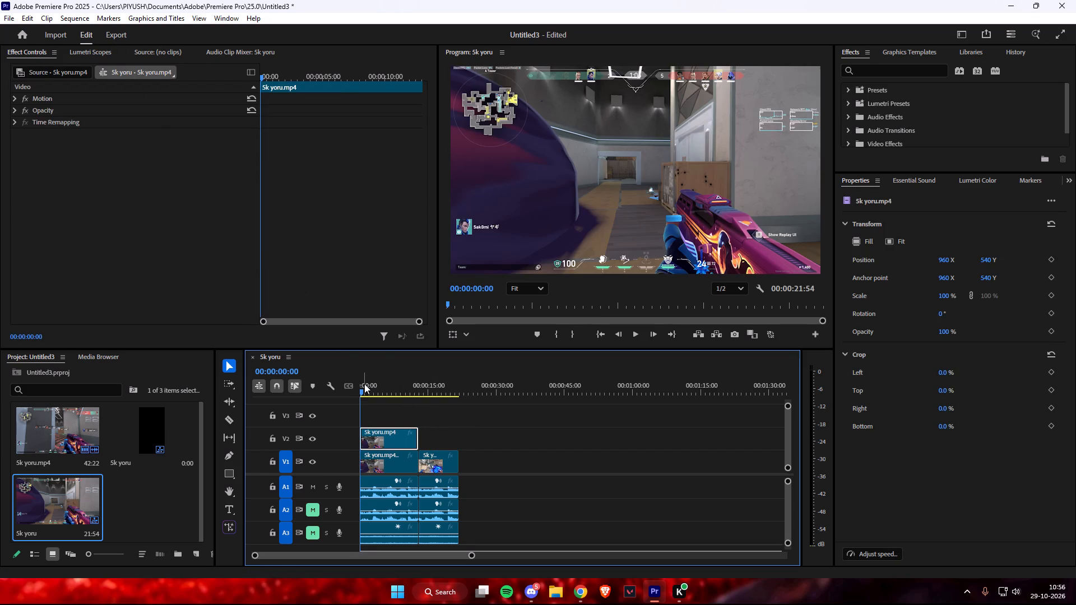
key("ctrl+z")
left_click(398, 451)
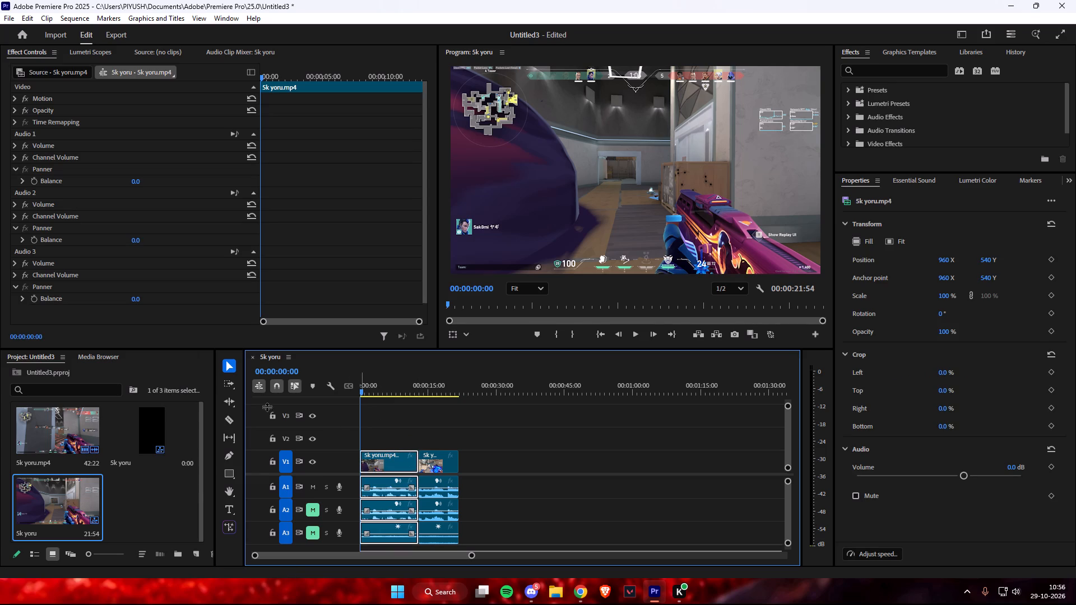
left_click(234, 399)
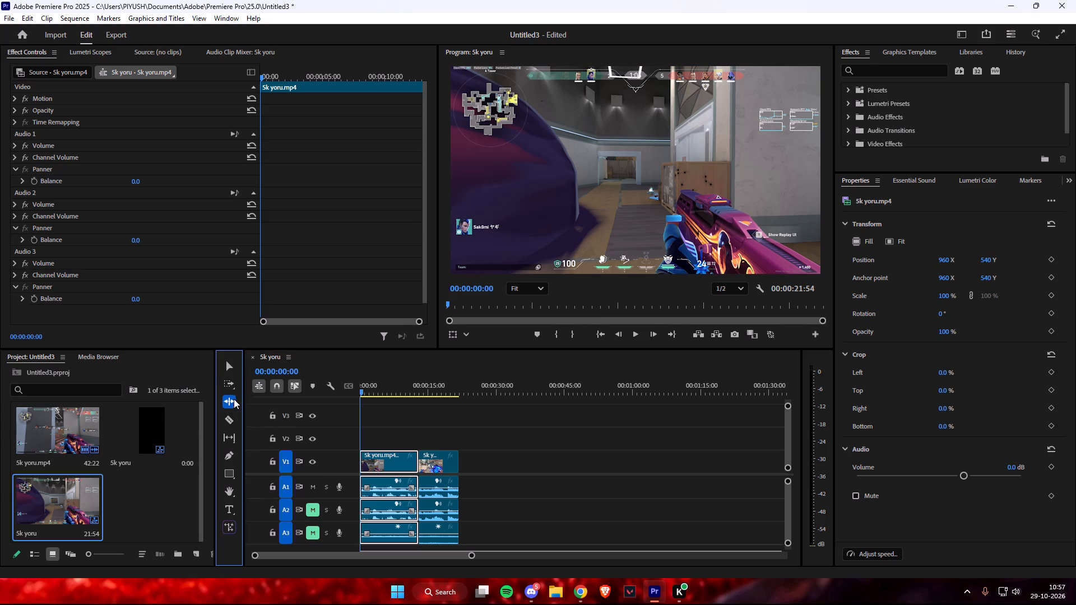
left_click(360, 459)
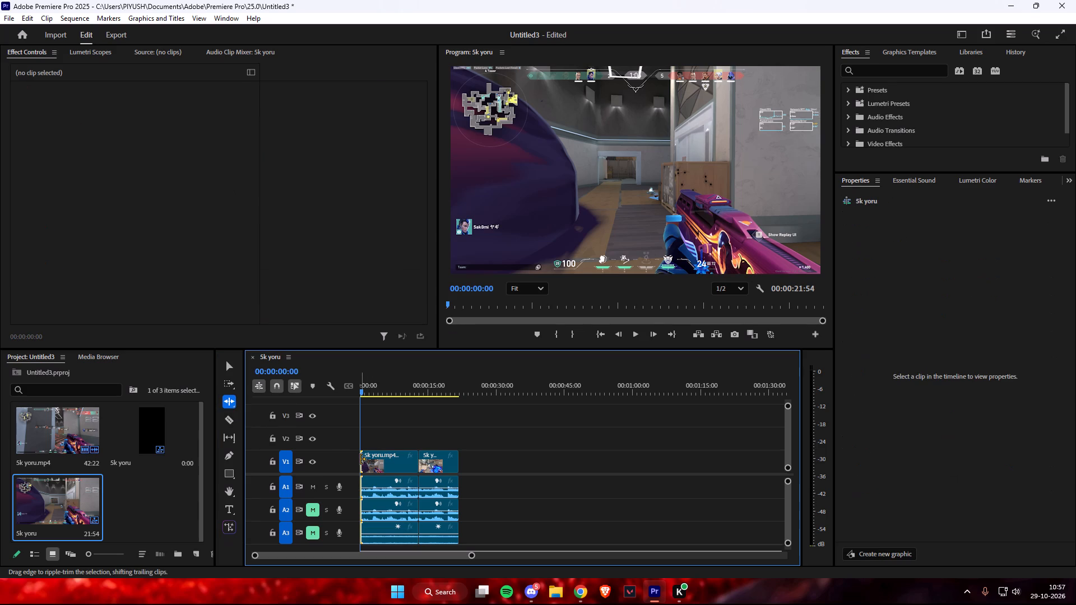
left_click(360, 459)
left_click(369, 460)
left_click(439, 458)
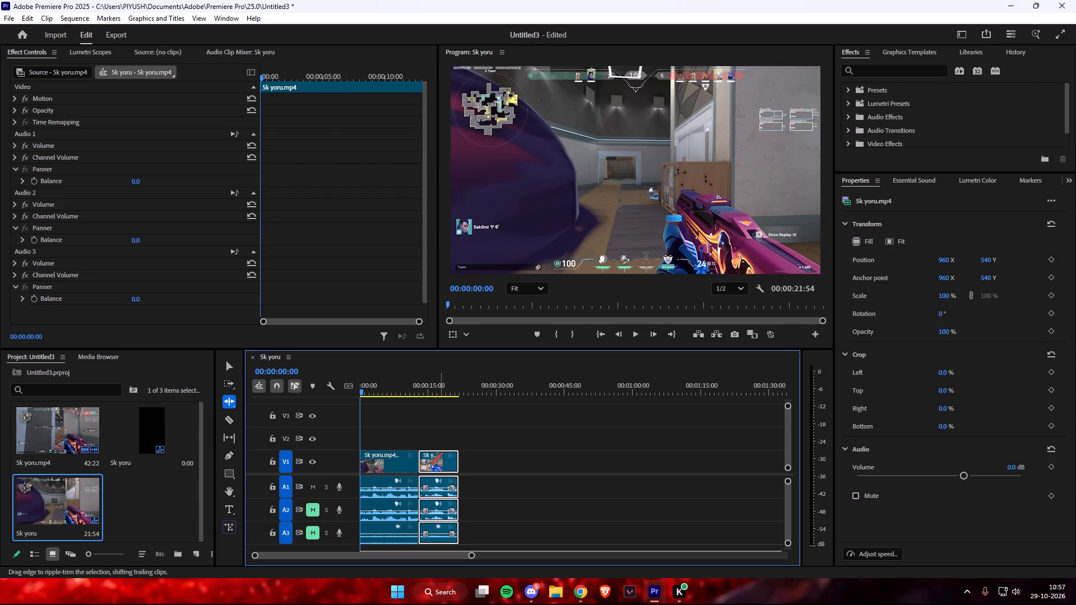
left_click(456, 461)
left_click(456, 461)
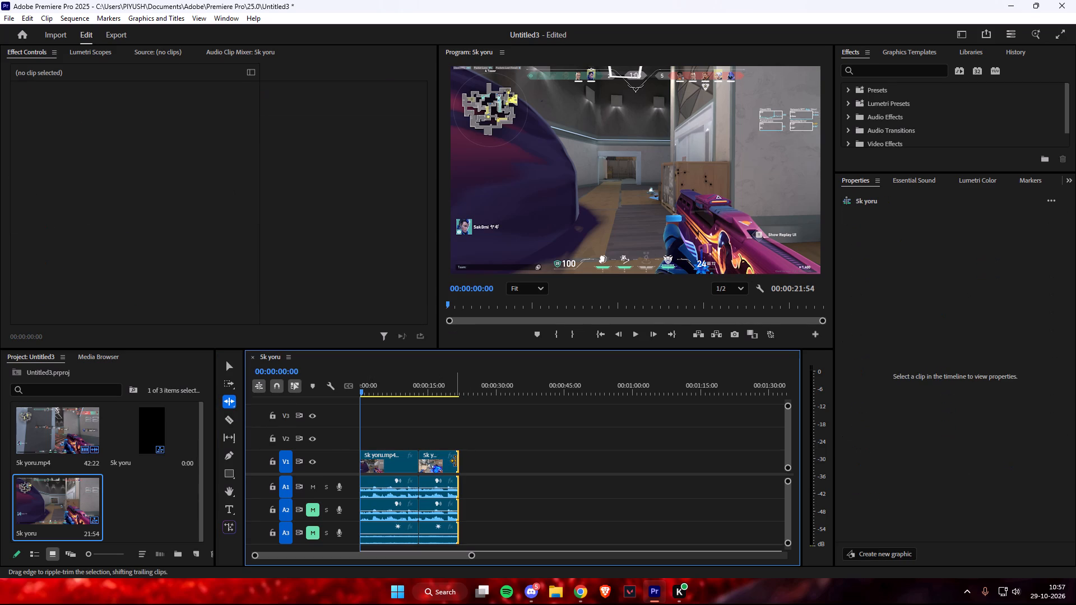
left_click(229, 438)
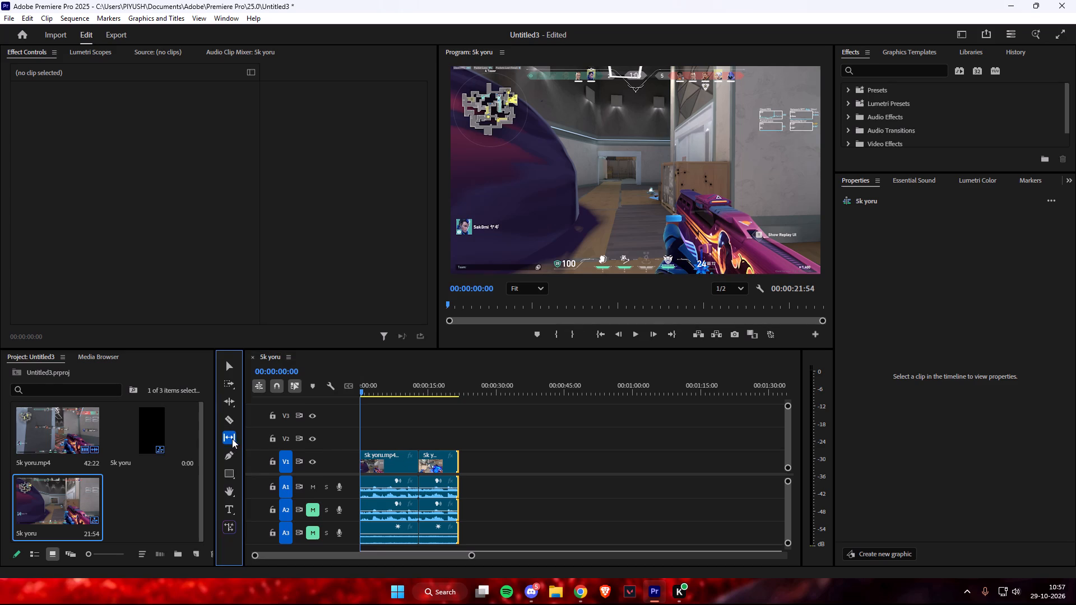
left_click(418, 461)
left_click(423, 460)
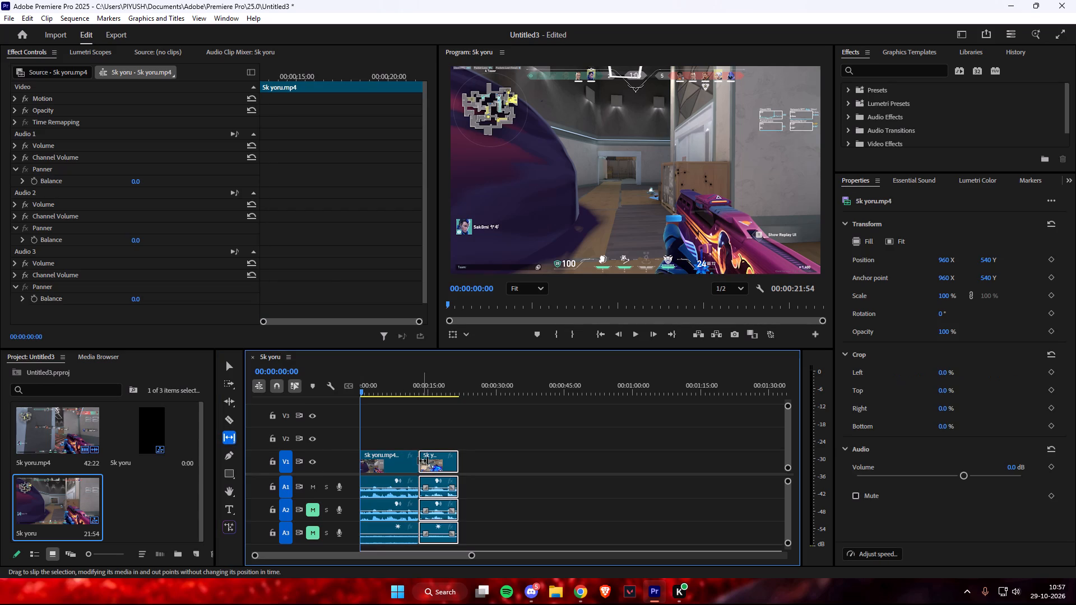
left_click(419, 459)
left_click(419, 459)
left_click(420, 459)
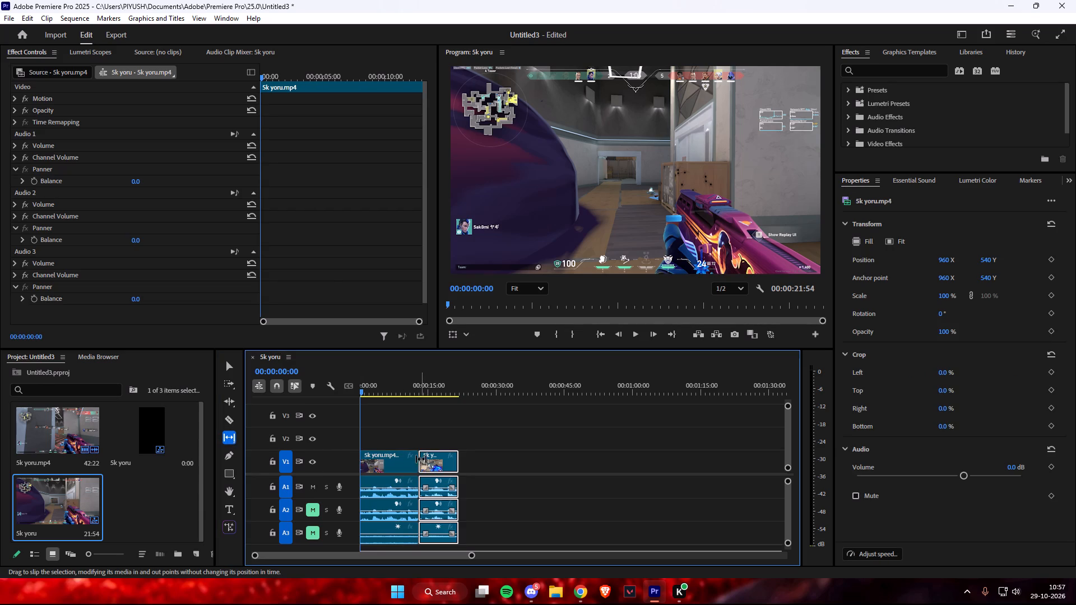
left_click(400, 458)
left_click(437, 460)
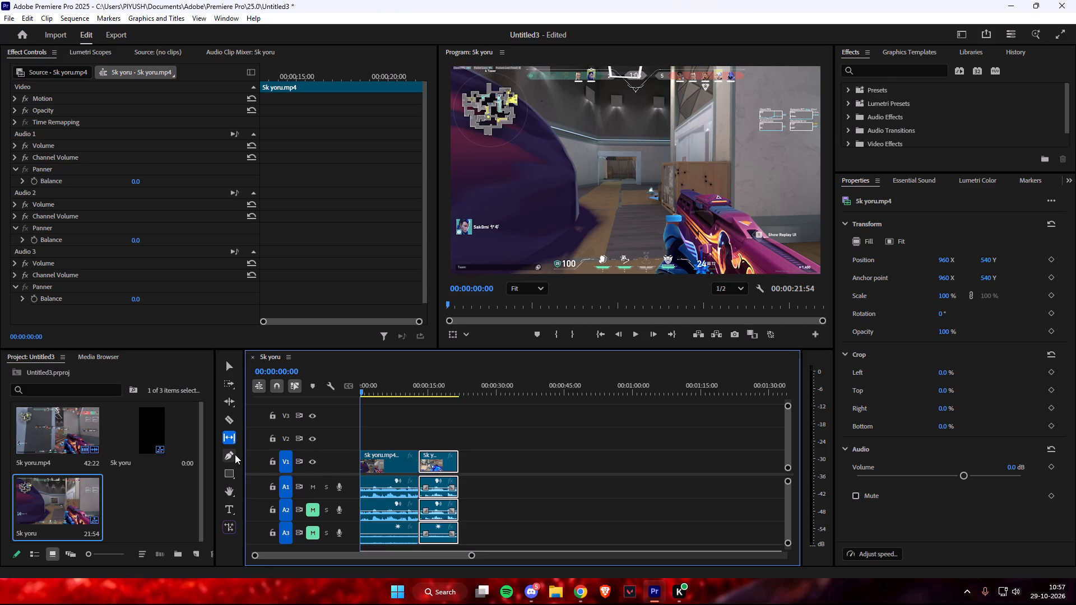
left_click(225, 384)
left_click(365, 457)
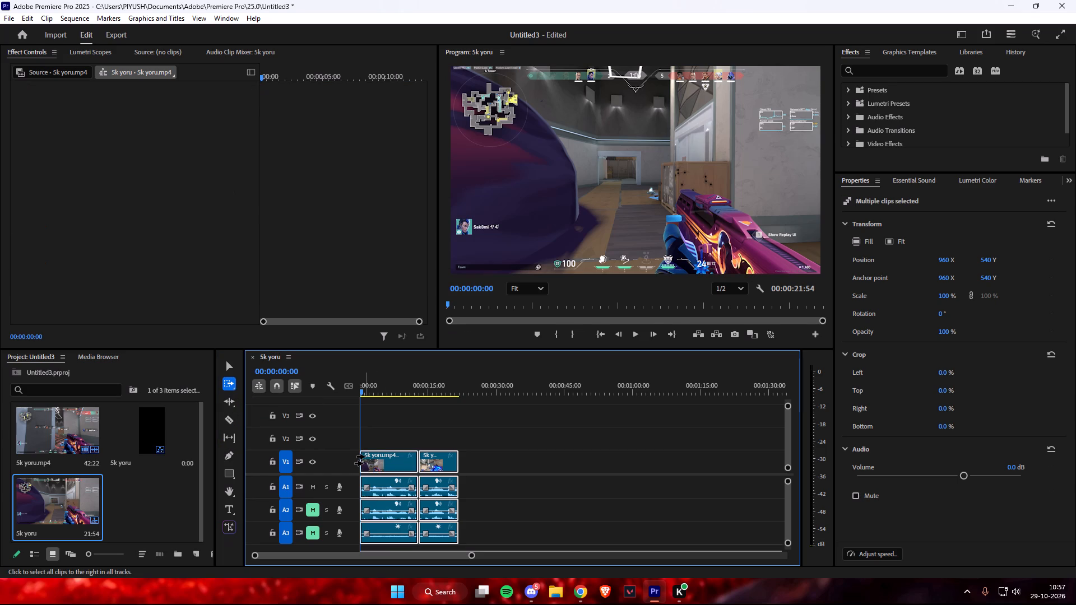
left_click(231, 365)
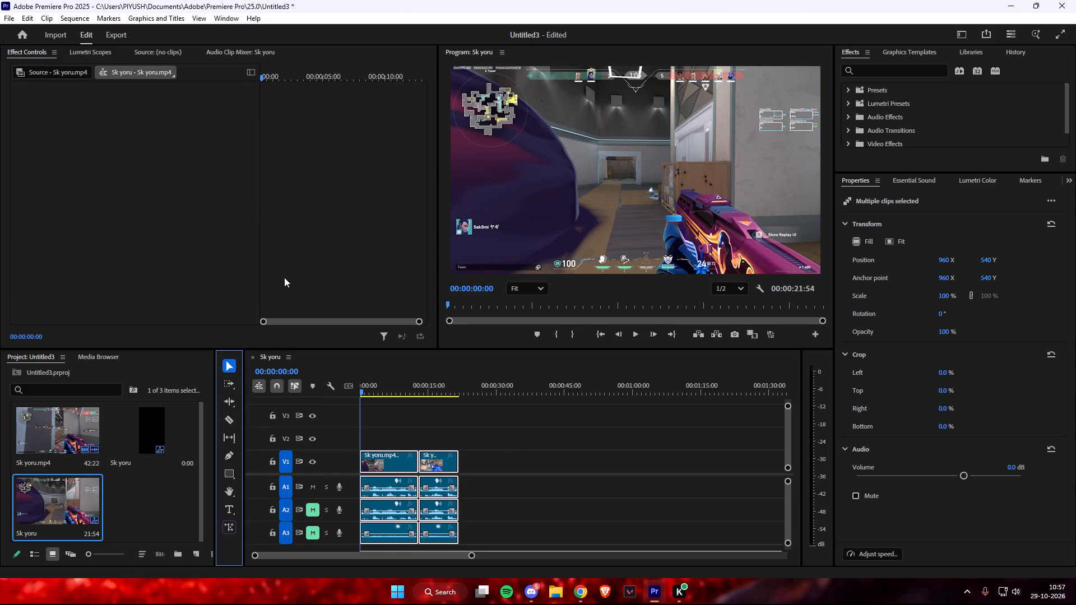
Open the sequence settings for Sk yoru and set the vertical frame size to 1920.
left_click(70, 18)
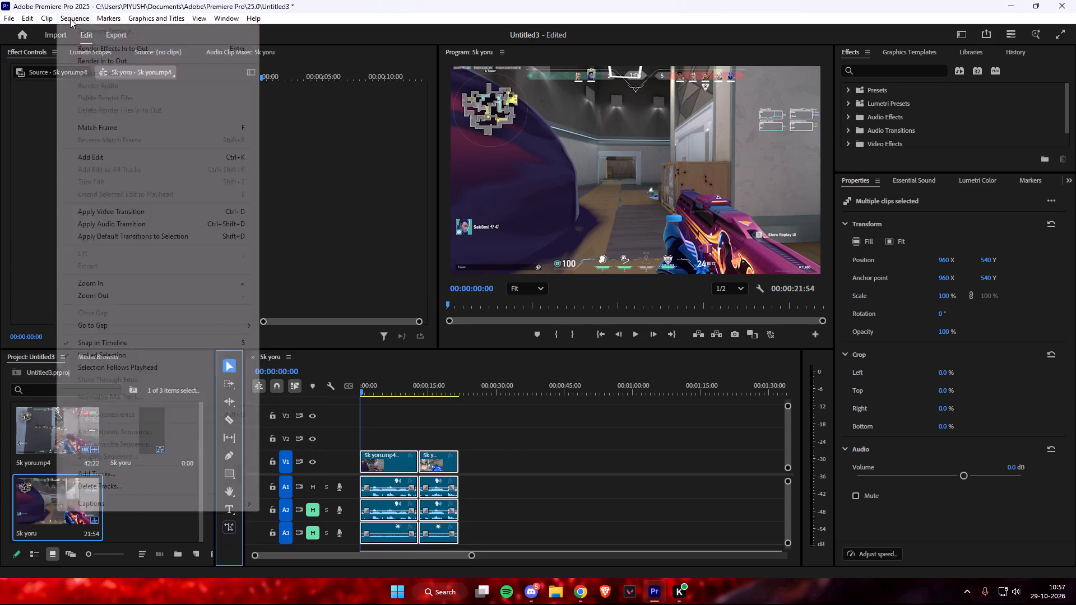
triple_click(93, 30)
left_click(93, 30)
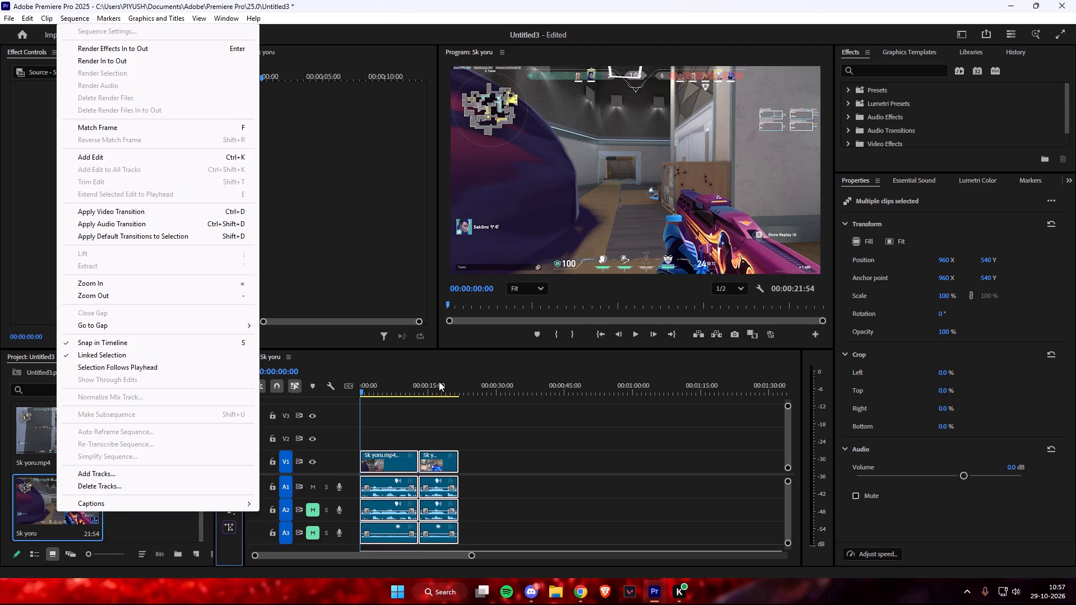
left_click(442, 429)
left_click(384, 454)
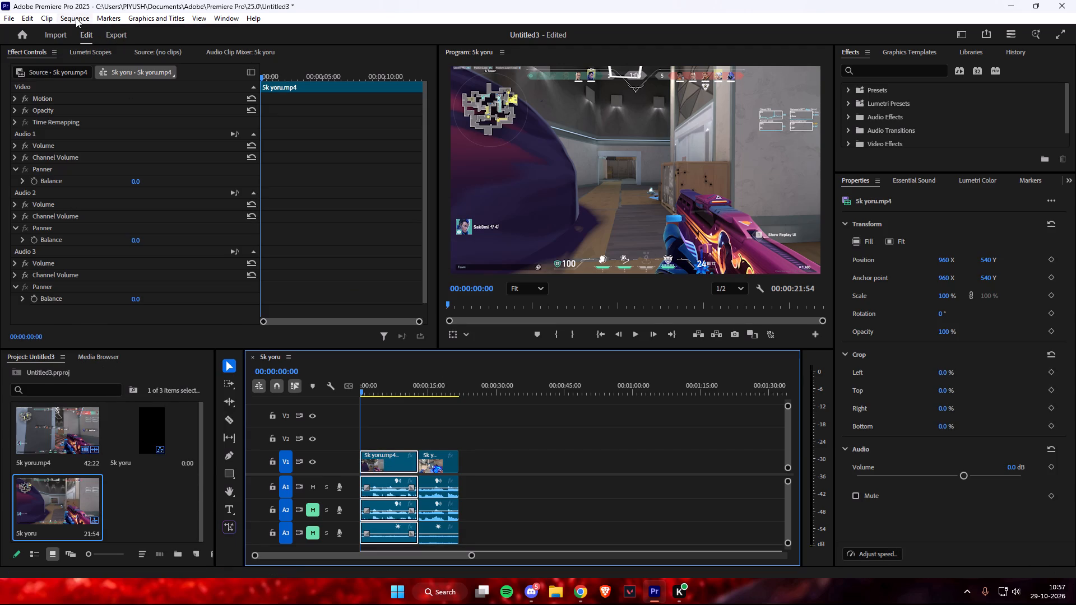
left_click(76, 18)
left_click(131, 31)
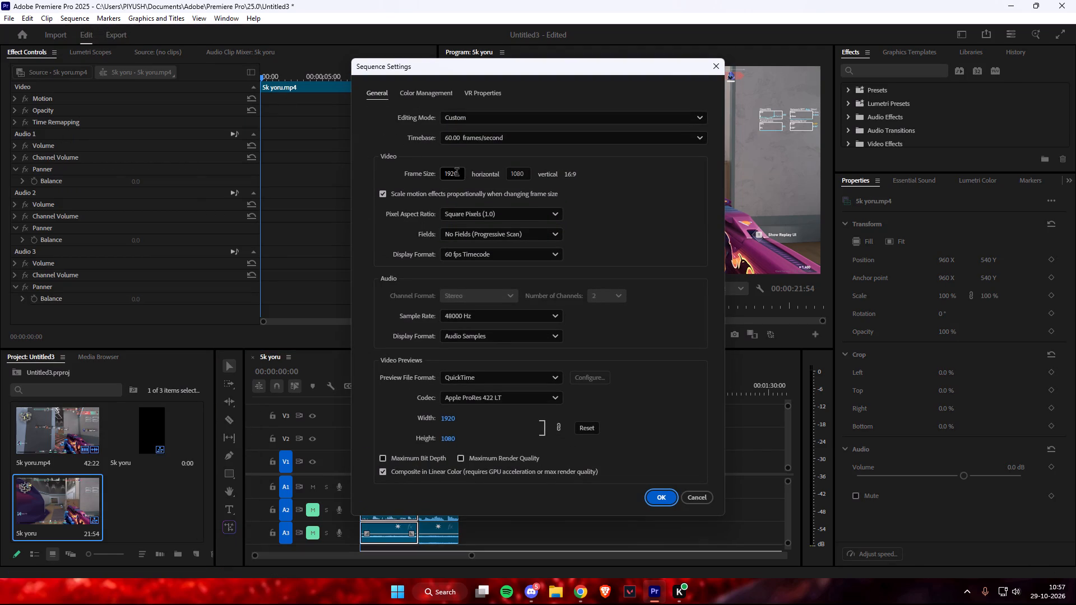
left_click_drag(461, 174, 439, 170)
left_click_drag(457, 173, 436, 170)
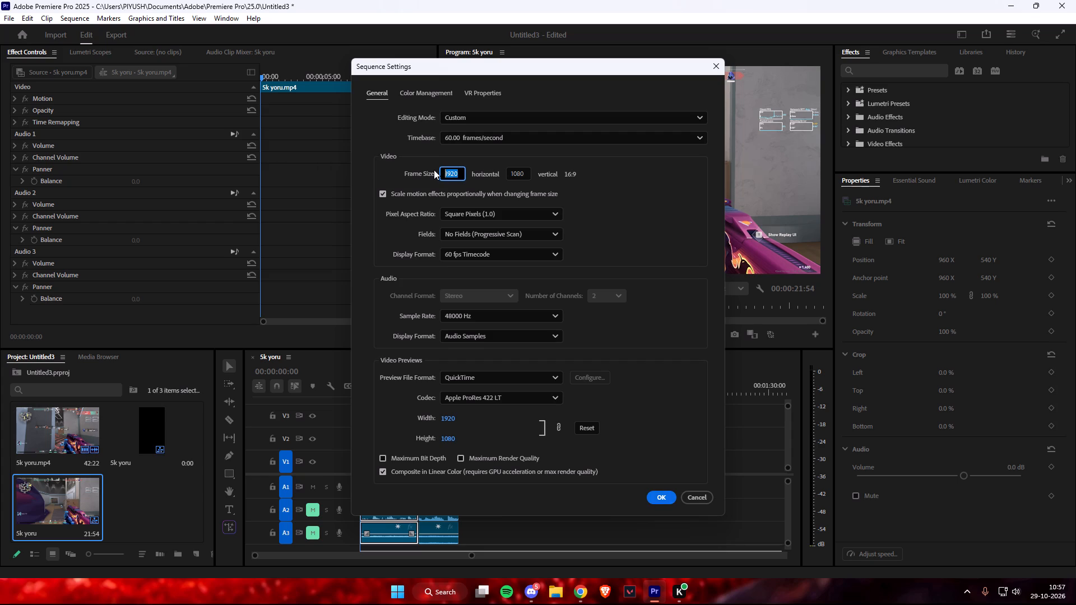
key("ctrl+c")
key("BackSpace")
left_click_drag(526, 174, 514, 173)
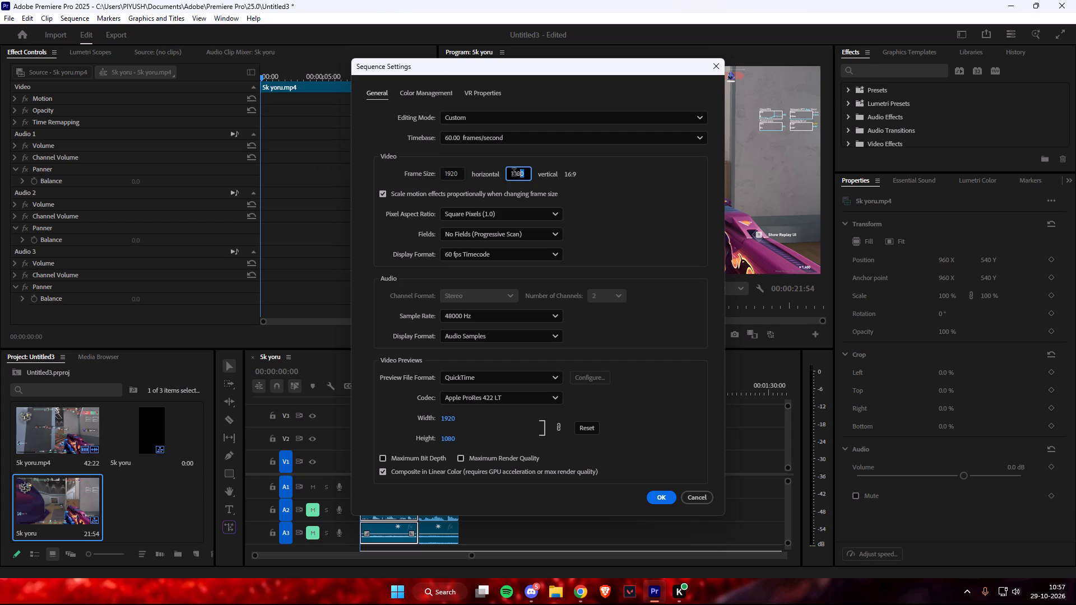
left_click_drag(514, 173, 504, 172)
key("ctrl+v")
Set the horizontal frame size to 1080 and apply the sequence settings, accepting deletion of the sequence's previews.
left_click(460, 173)
left_click(457, 170)
key("BackSpace")
key("BackSpace")
key("BackSpace")
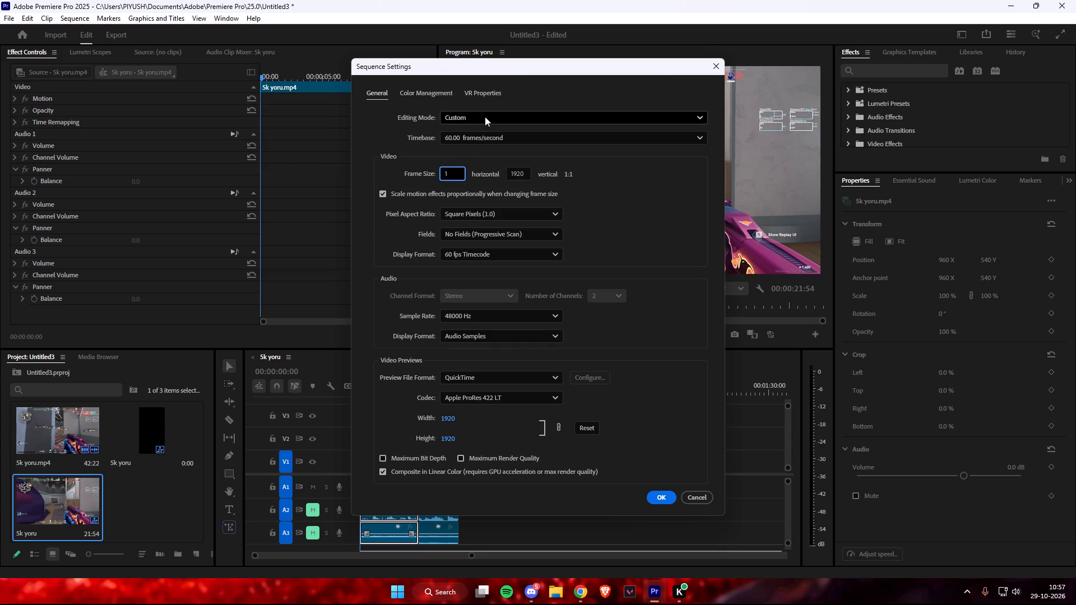
key("0")
type("80")
left_click(610, 173)
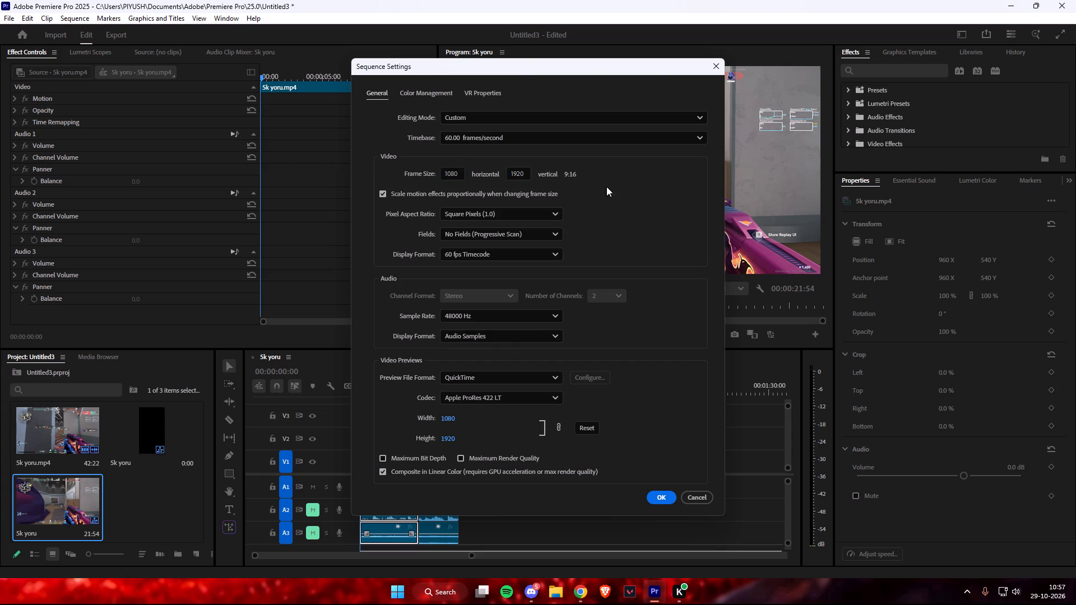
left_click(654, 500)
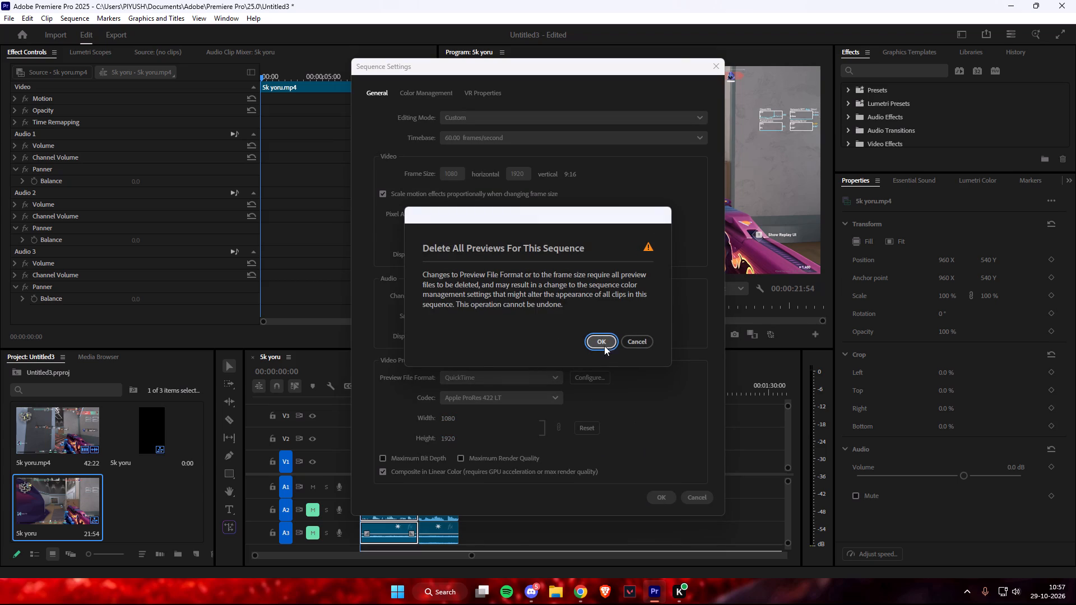
left_click(603, 342)
Reopen the sequence settings to check the frame size, and close them without changes.
left_click(440, 464)
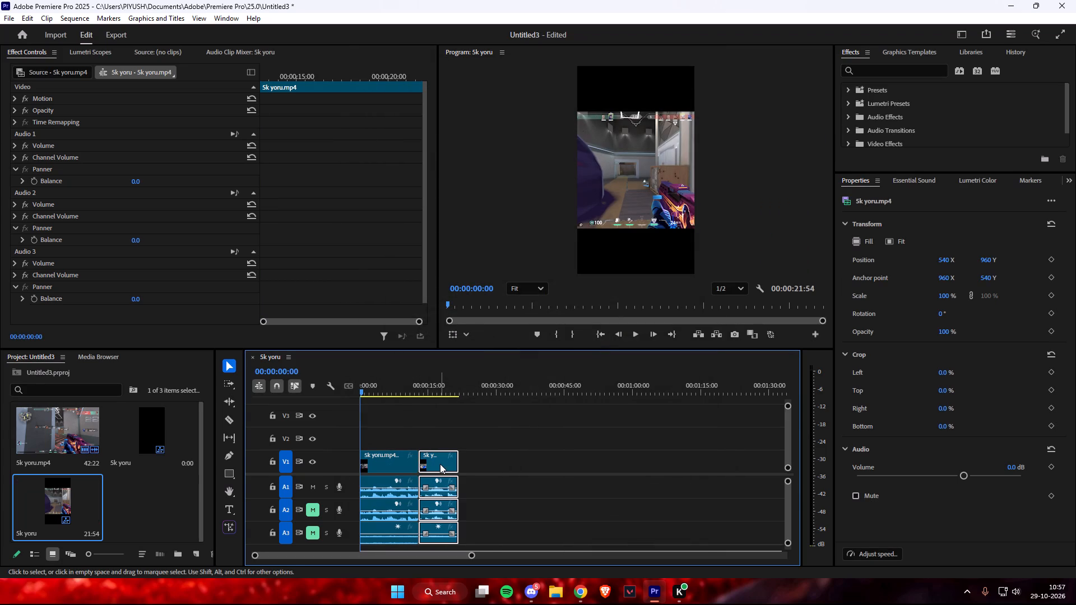
left_click(80, 17)
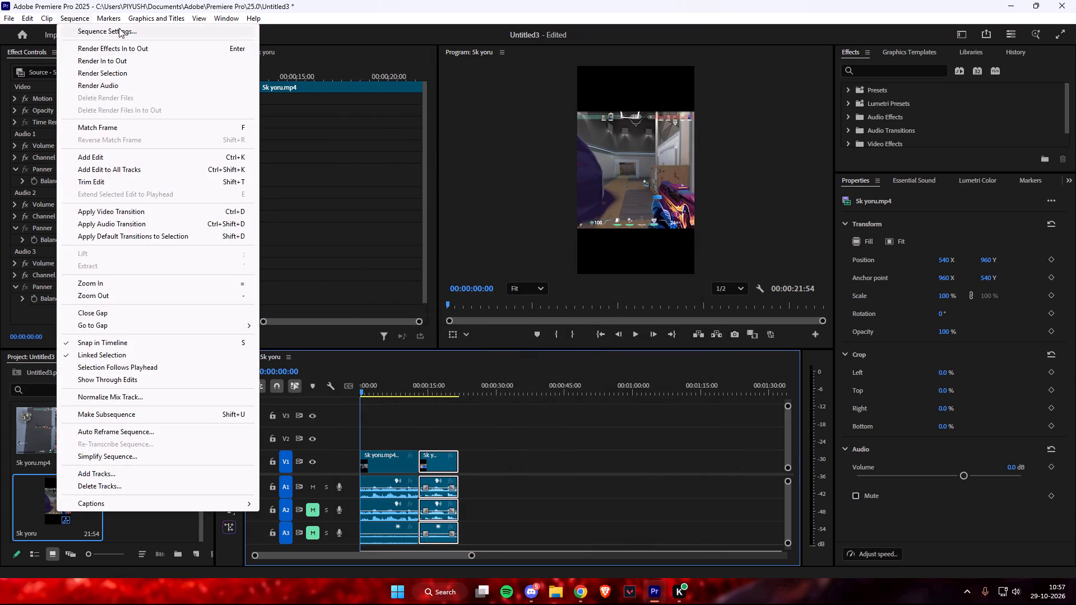
left_click(119, 28)
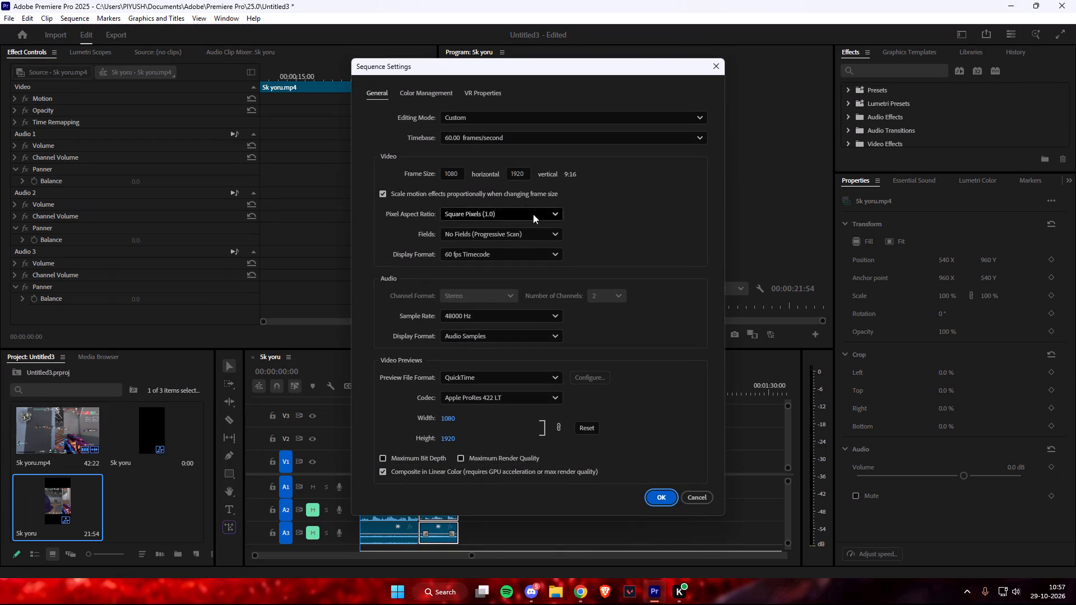
left_click(658, 495)
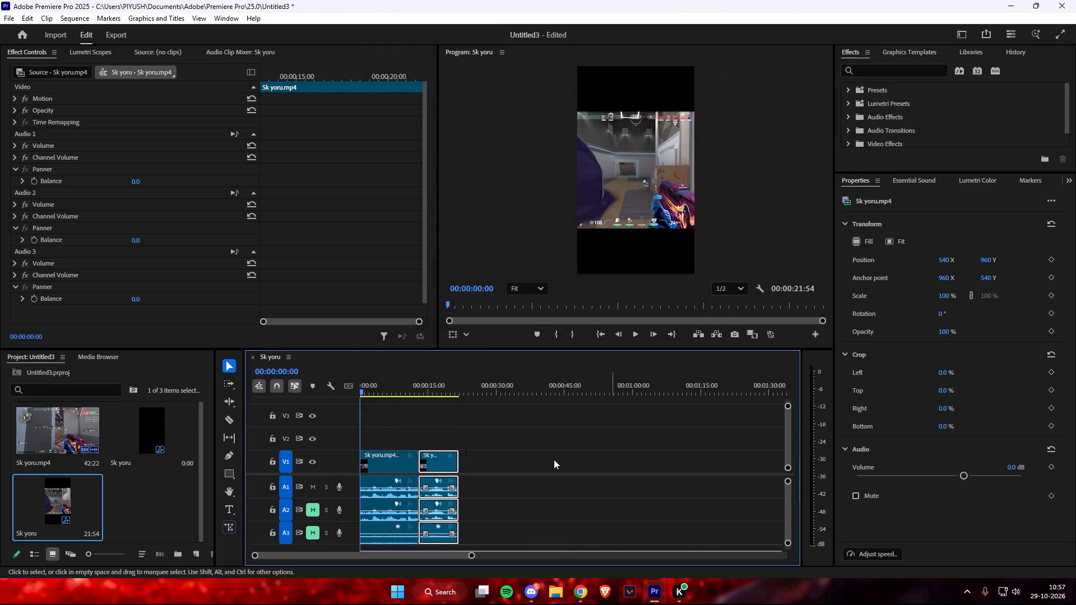
Scrub through both clips and play the opening briefly to review how they look in the vertical frame.
key("space")
left_click_drag(365, 385, 457, 388)
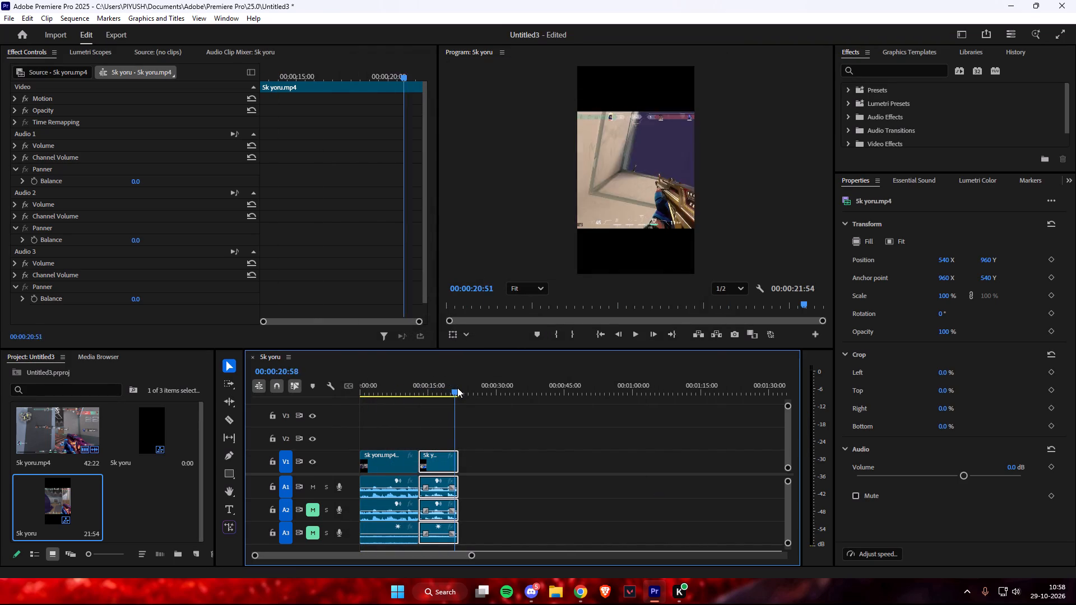
left_click_drag(457, 388, 364, 376)
key("space")
key("space")
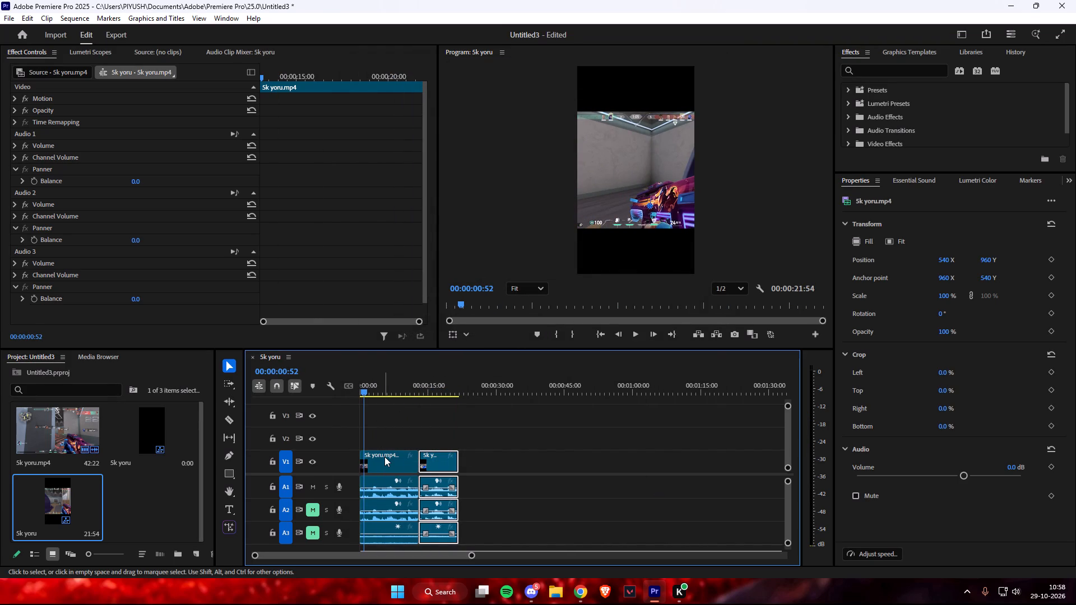
Duplicate the video of both clips onto track V2, directly above the originals on V1.
left_click(384, 457)
left_click_drag(384, 457, 379, 445, "alt")
left_click(436, 459)
left_click_drag(436, 459, 435, 449, "alt")
left_click(429, 432)
Scale both video clips on track V1 to fill the vertical frame.
left_click(401, 458)
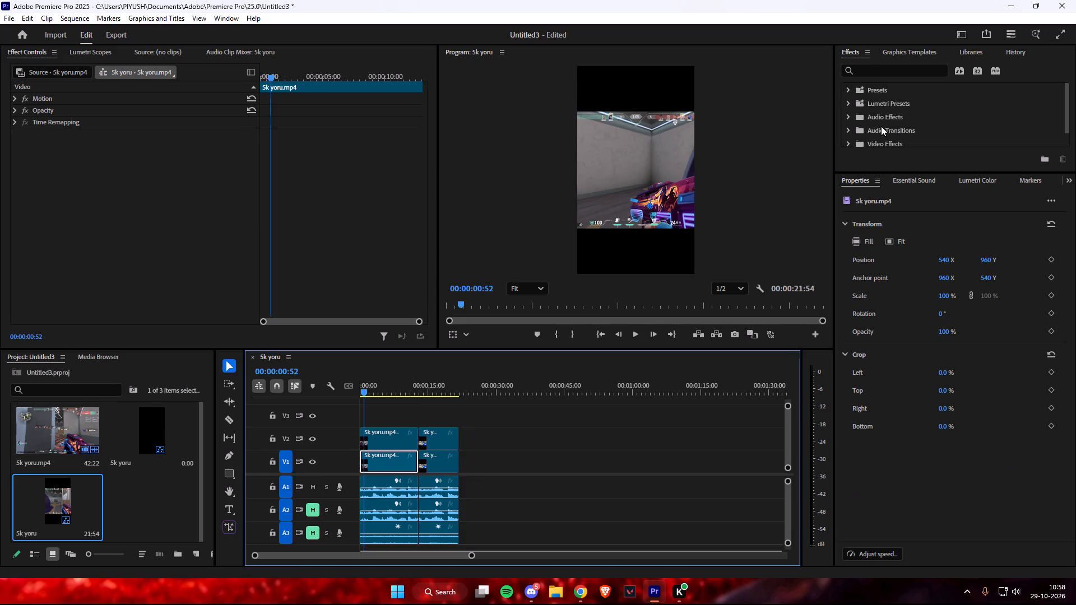
left_click(867, 242)
left_click(433, 464)
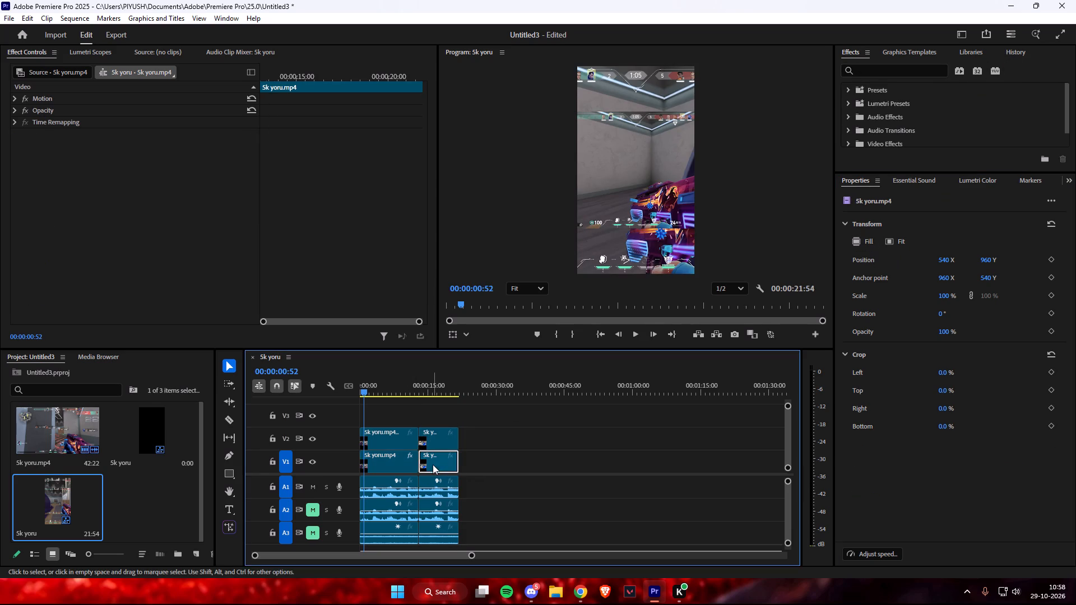
left_click(871, 246)
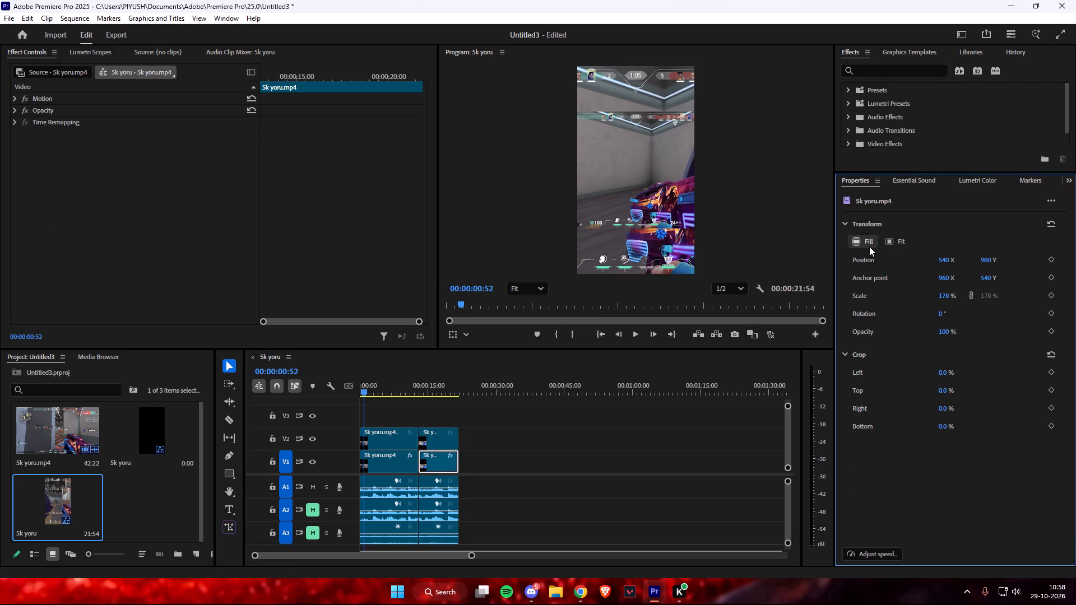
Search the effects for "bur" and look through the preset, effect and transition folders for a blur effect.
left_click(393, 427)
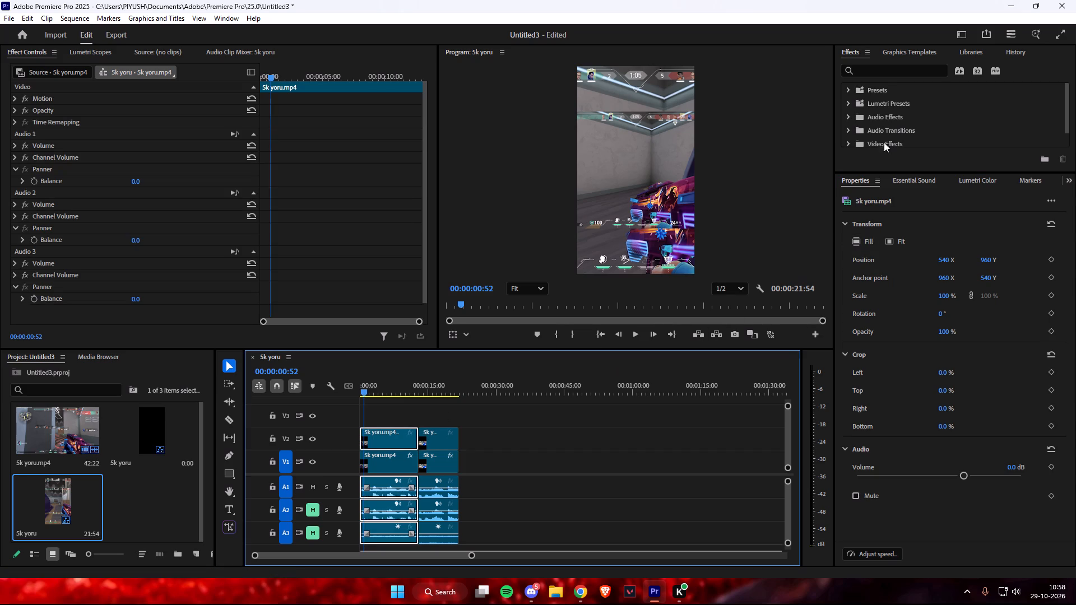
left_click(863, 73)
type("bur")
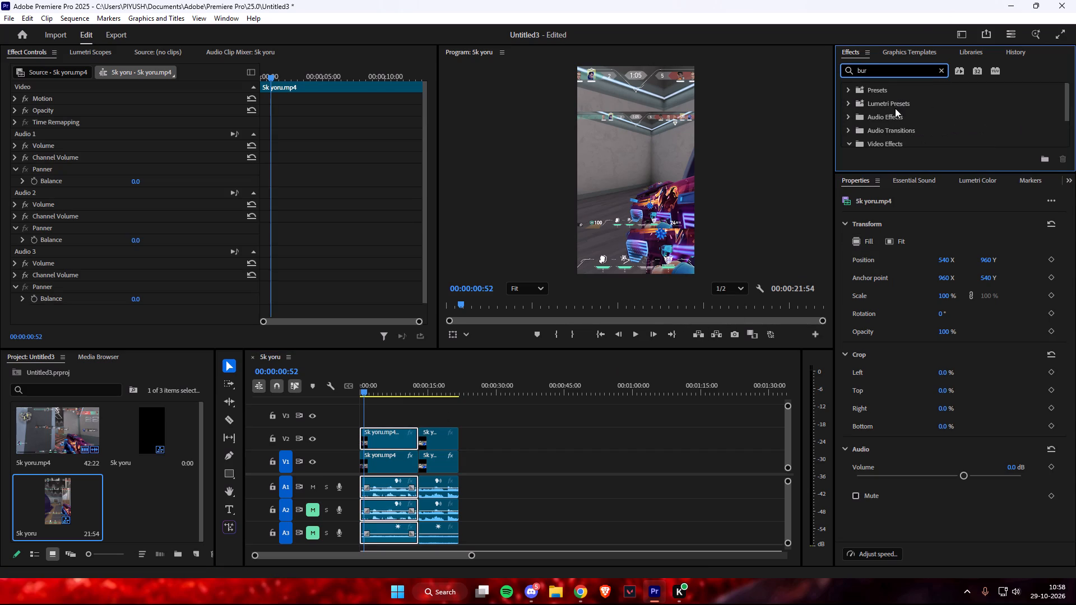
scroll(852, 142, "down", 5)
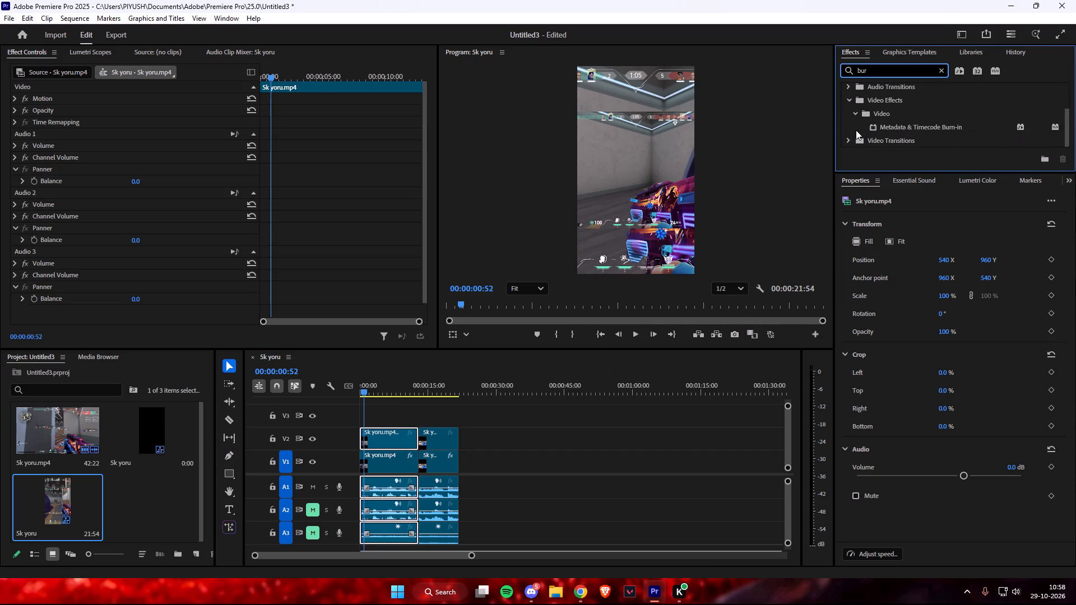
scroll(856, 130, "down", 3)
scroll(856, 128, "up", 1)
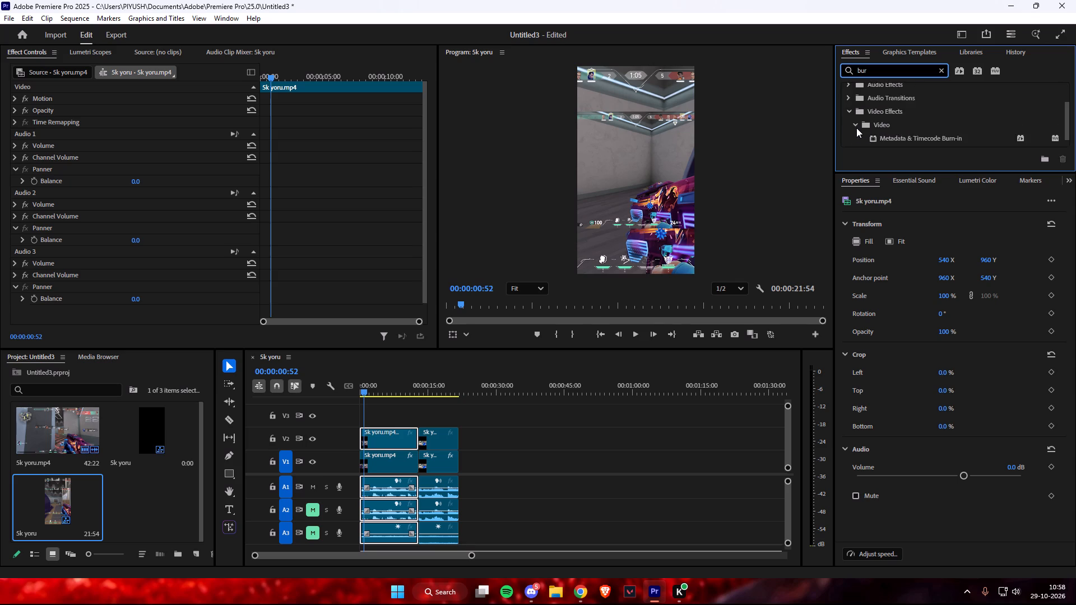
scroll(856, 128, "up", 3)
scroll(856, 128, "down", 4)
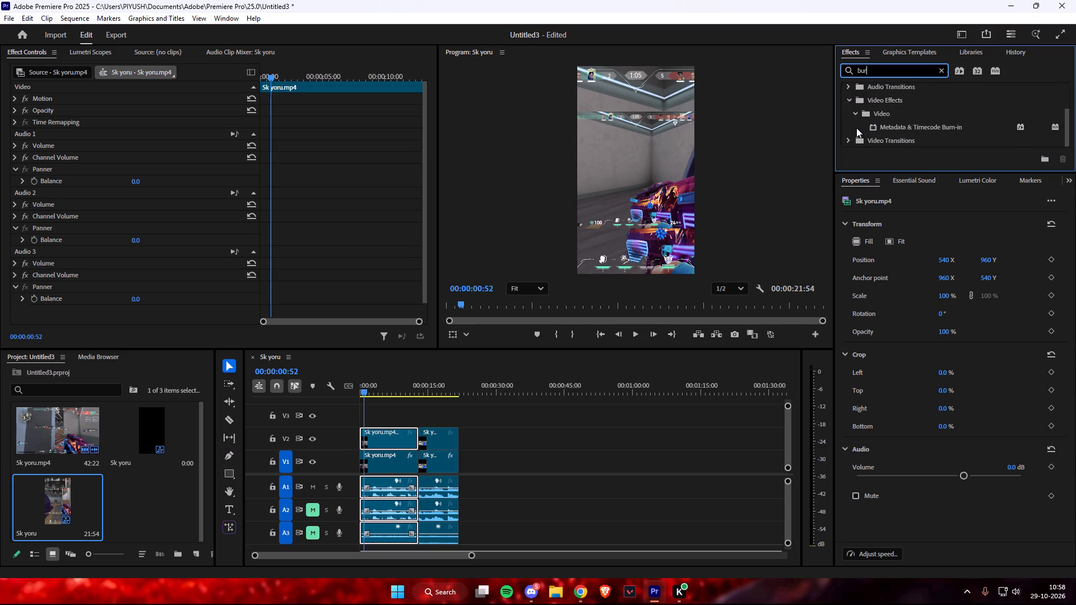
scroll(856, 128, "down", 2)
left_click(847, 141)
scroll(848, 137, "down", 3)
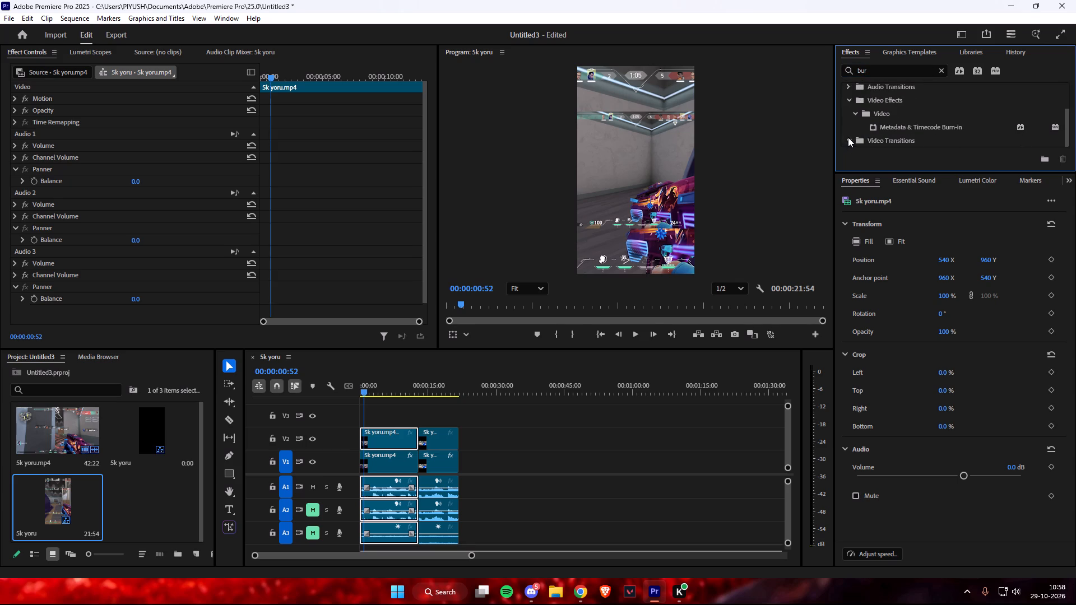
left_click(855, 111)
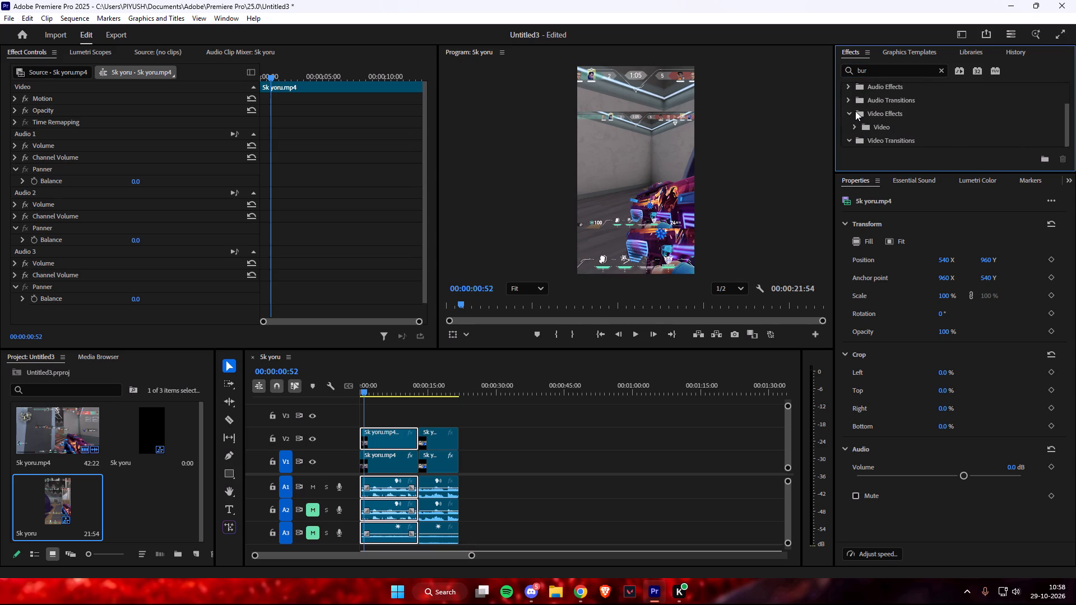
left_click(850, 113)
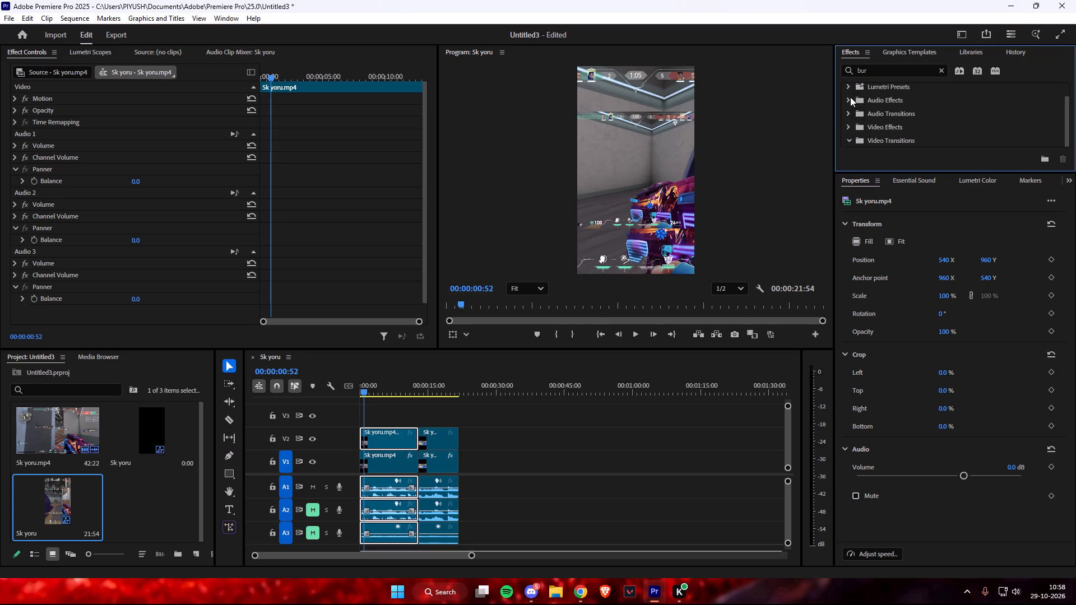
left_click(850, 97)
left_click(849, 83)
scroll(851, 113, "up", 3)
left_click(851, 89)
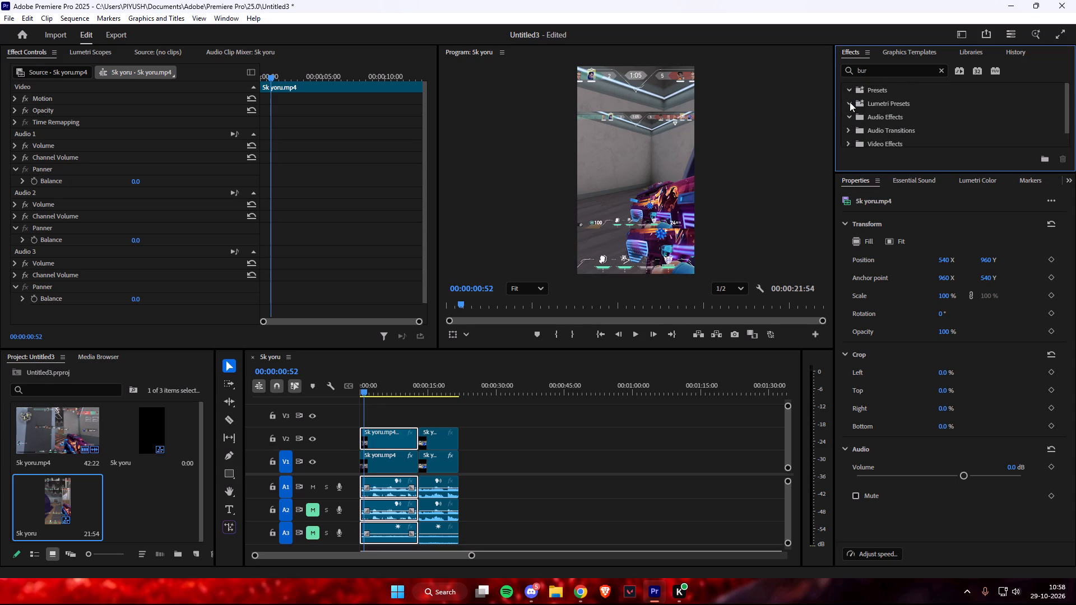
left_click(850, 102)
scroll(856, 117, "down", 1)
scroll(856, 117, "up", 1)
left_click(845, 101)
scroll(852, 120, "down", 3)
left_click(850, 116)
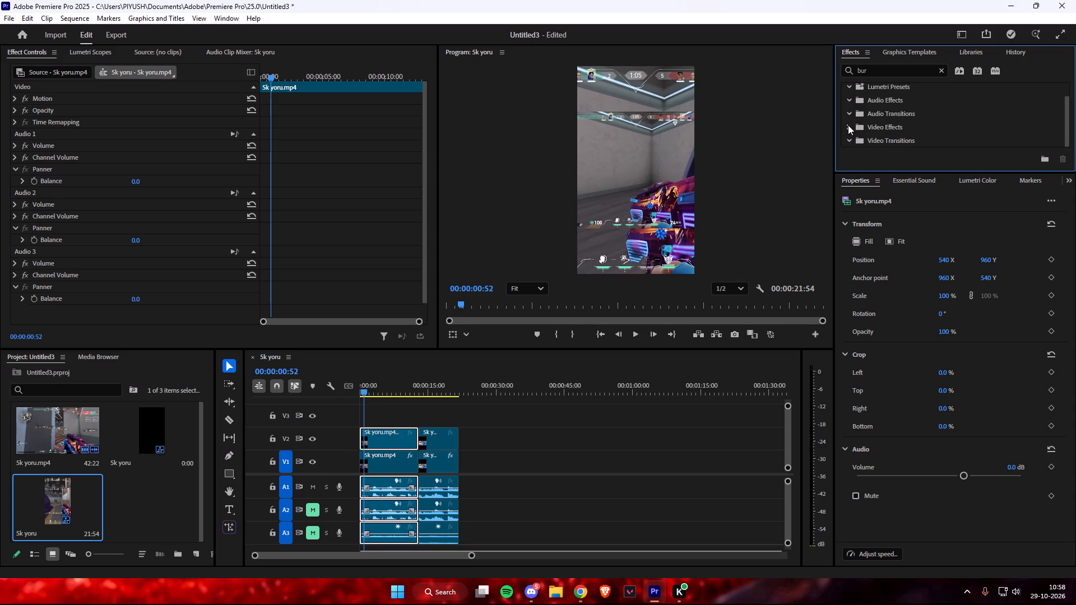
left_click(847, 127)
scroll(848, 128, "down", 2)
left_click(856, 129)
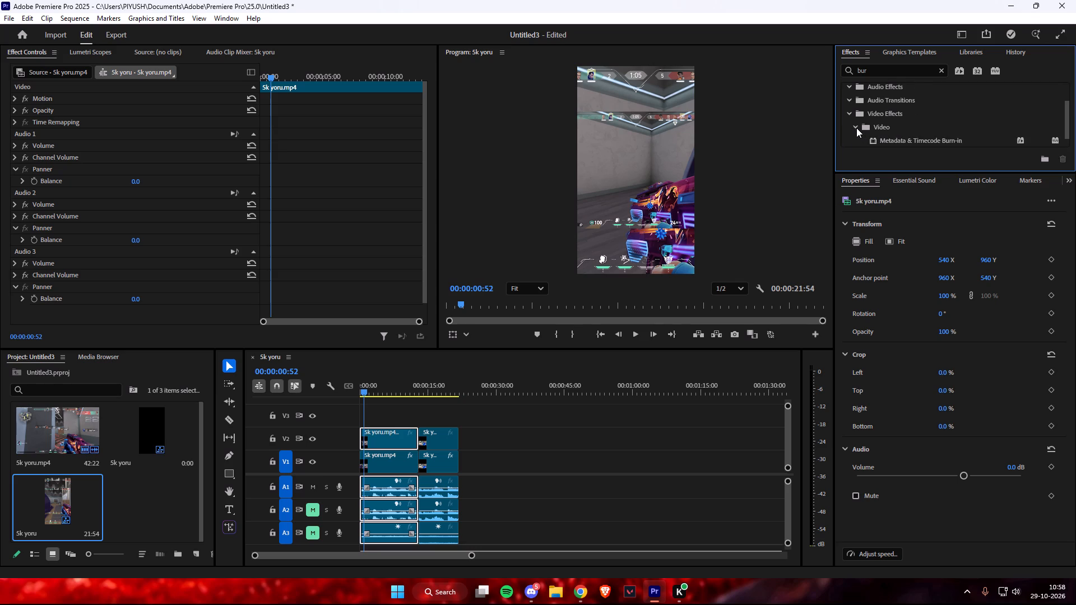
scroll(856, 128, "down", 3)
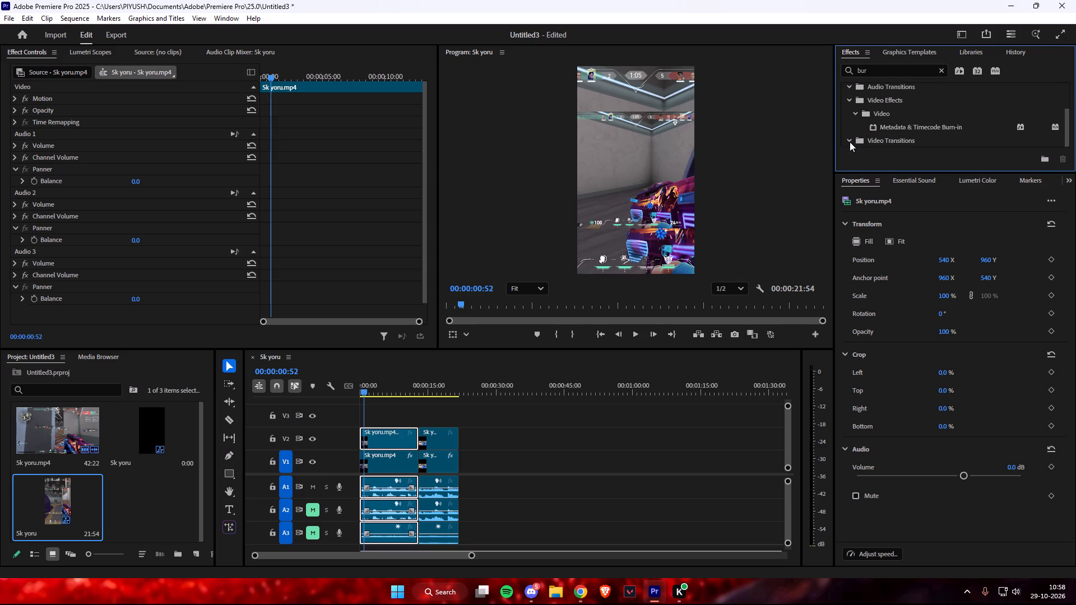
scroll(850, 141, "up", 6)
Search the effects for "blur" and apply Gaussian Blur to both clips on track V1.
left_click(884, 75)
key("BackSpace")
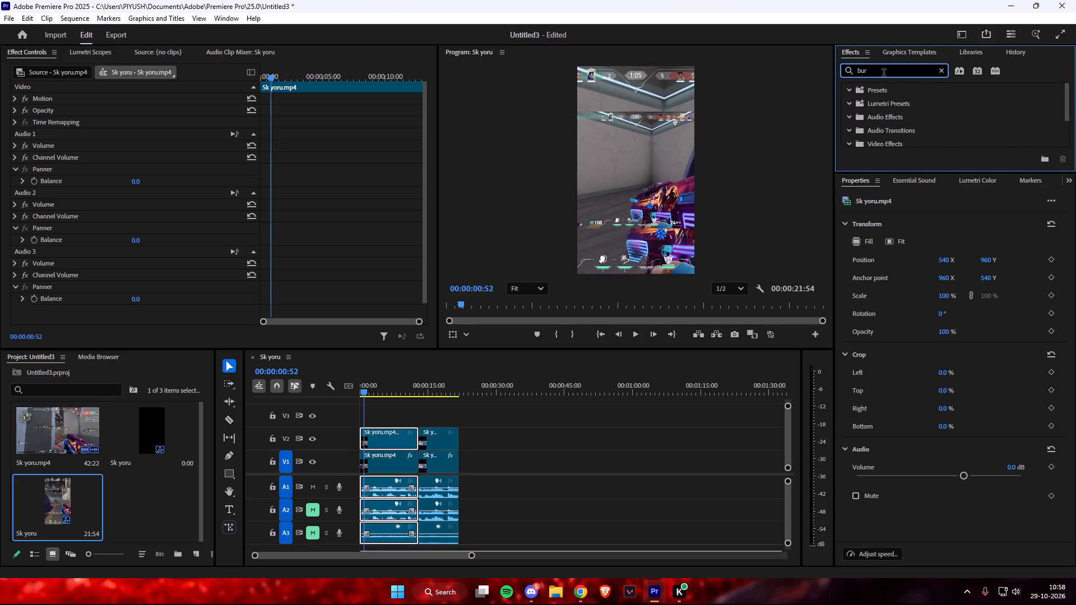
key("BackSpace")
type("lur")
scroll(870, 107, "down", 7)
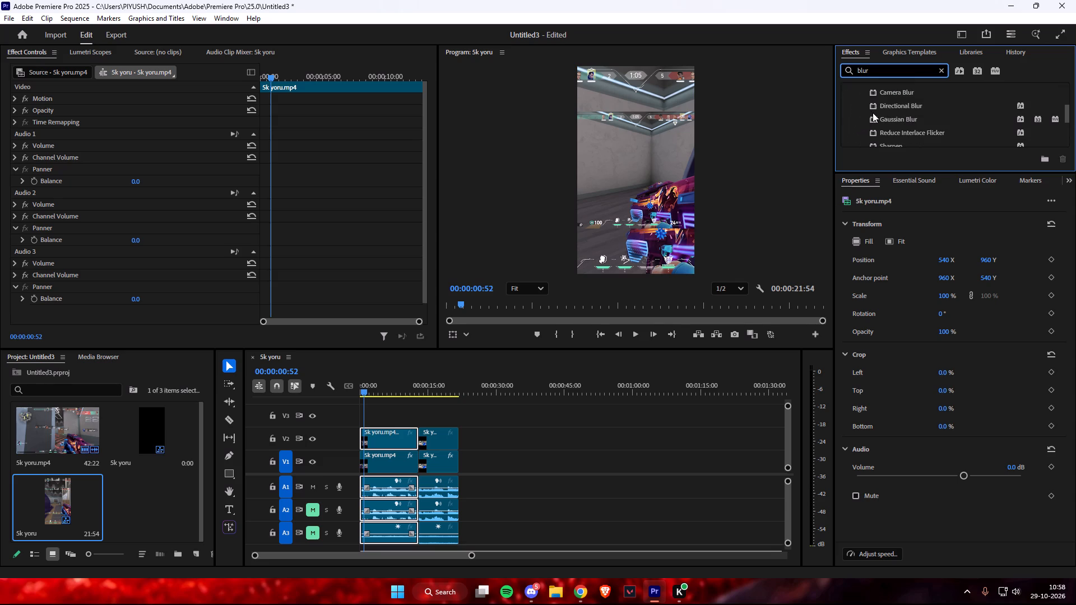
left_click_drag(915, 119, 461, 395)
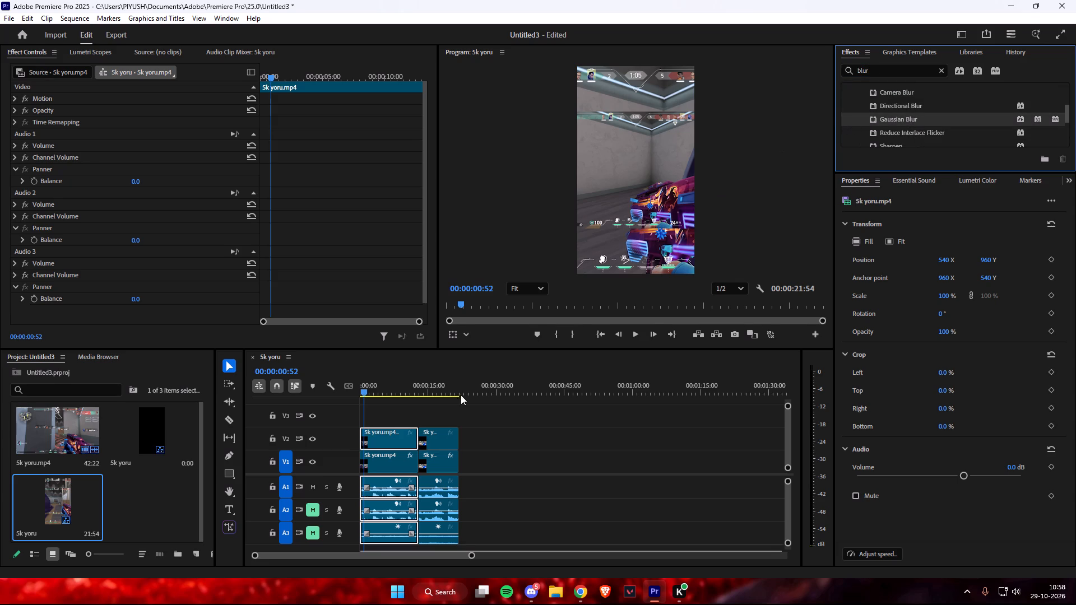
left_click_drag(461, 395, 397, 463)
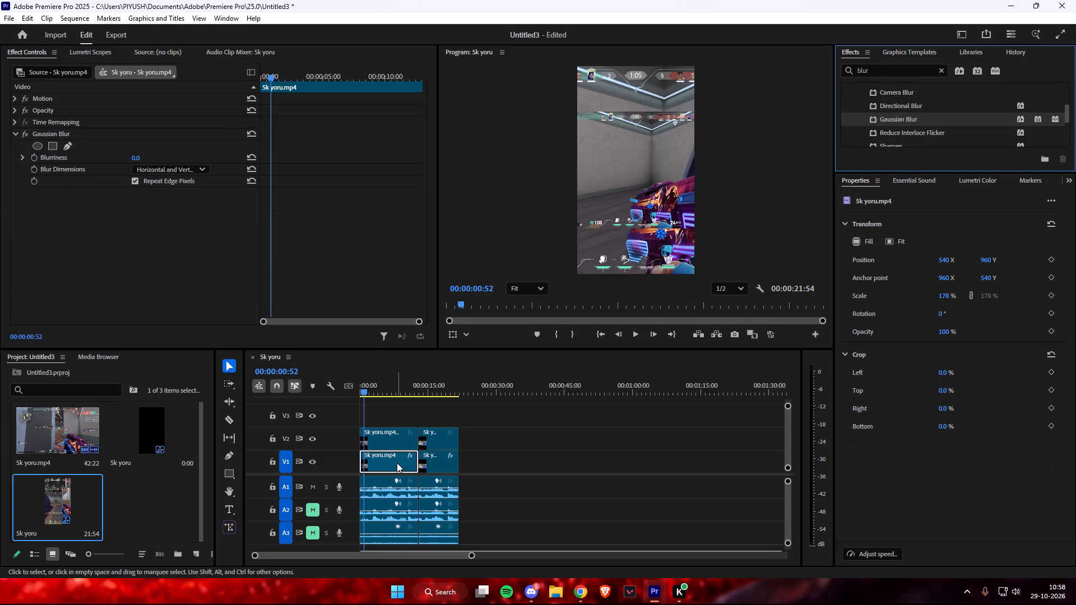
left_click_drag(882, 120, 419, 468)
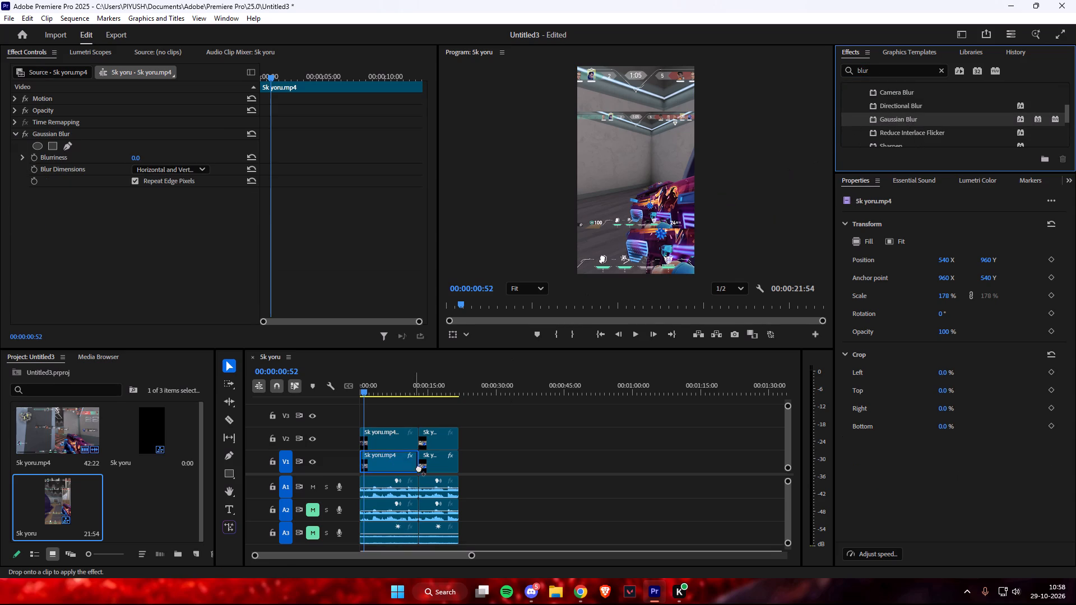
left_click_drag(419, 468, 446, 464)
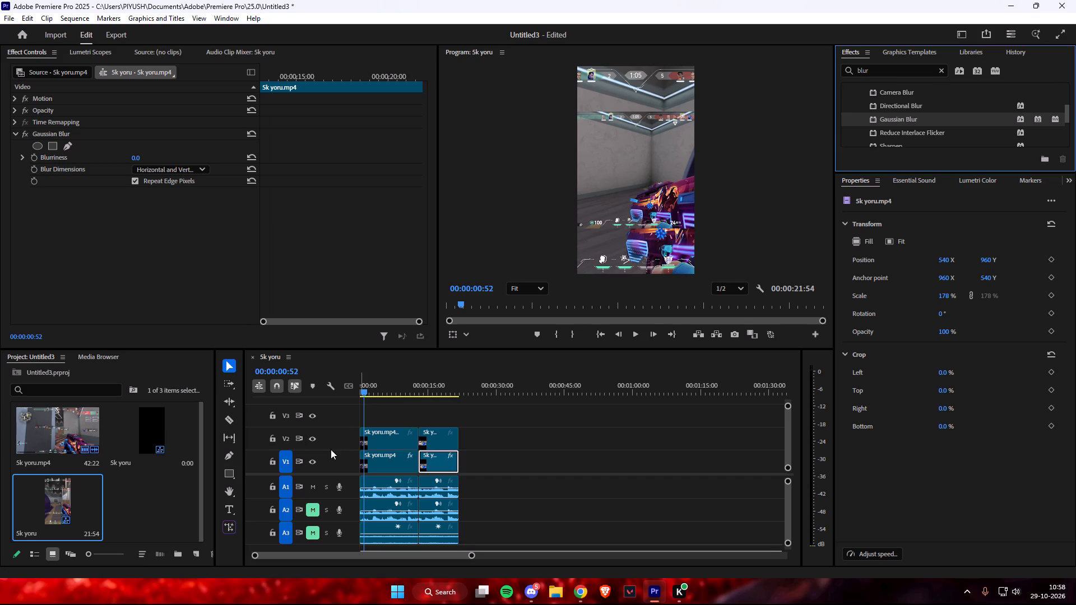
Set the Gaussian Blur blurriness of the first clip on track V1 to 150 and copy the value.
left_click(401, 466)
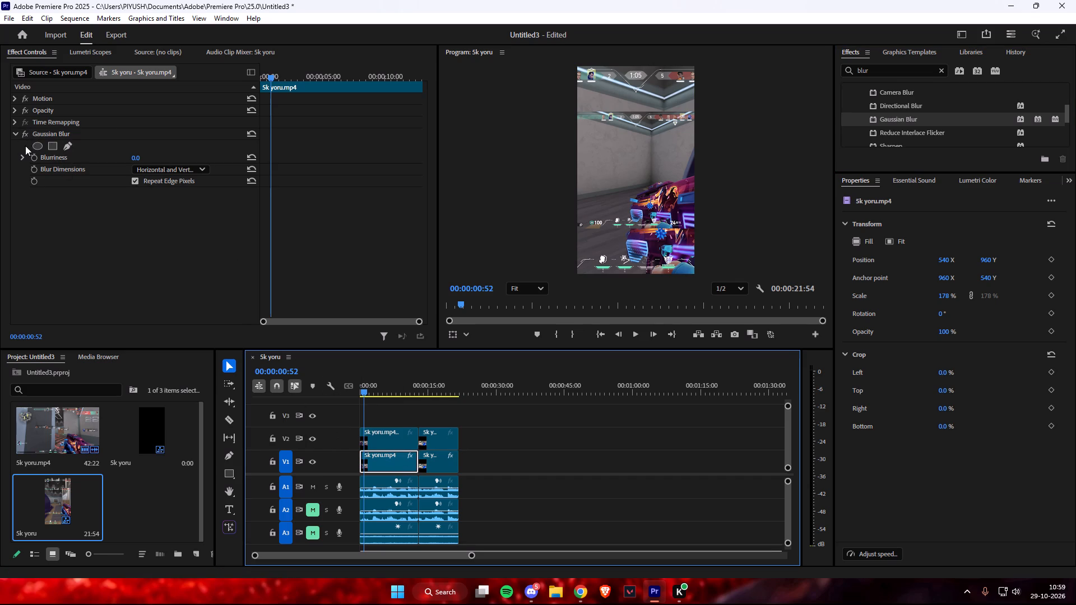
left_click(149, 159)
left_click(147, 156)
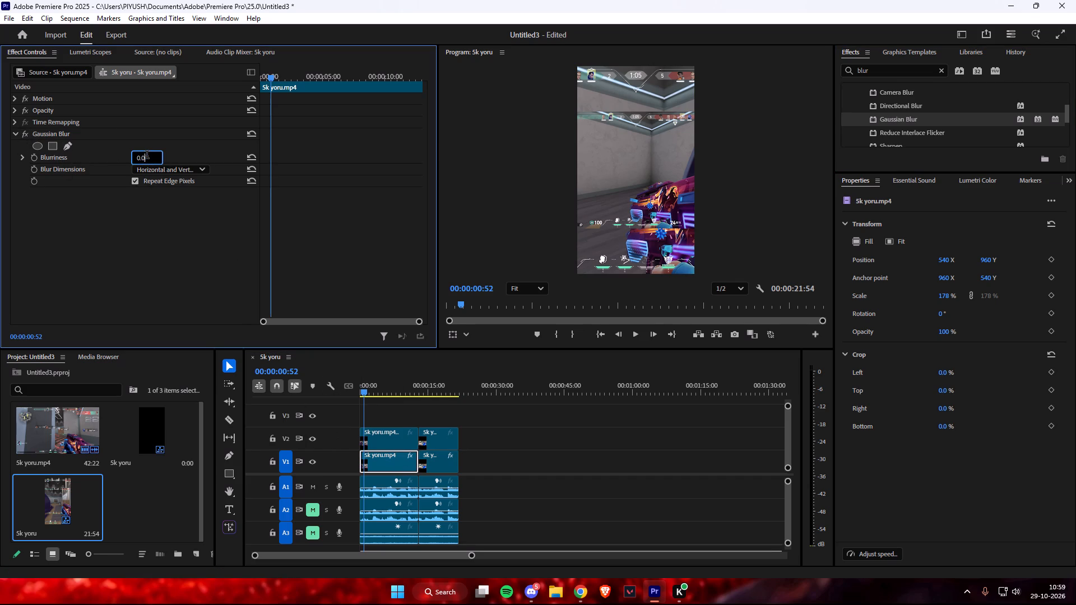
key("BackSpace")
key("BackSpace")
key("BackSpace")
key("1")
type("50")
key("ctrl+a")
key("ctrl+c")
left_click(180, 276)
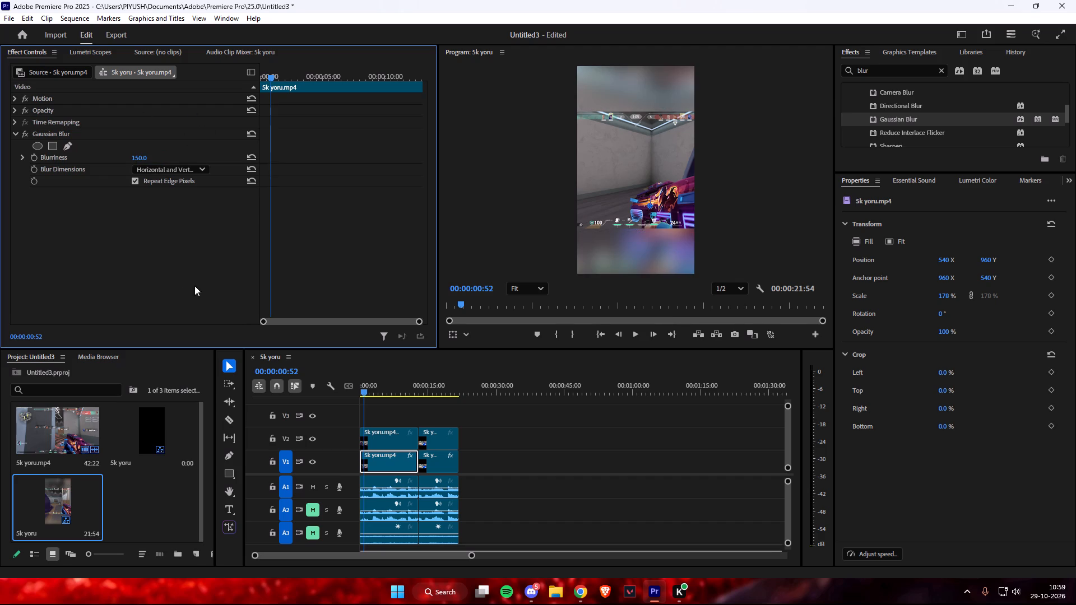
Set the Gaussian Blur blurriness of the second clip on track V1 to the copied value of 150.
double_click(434, 458)
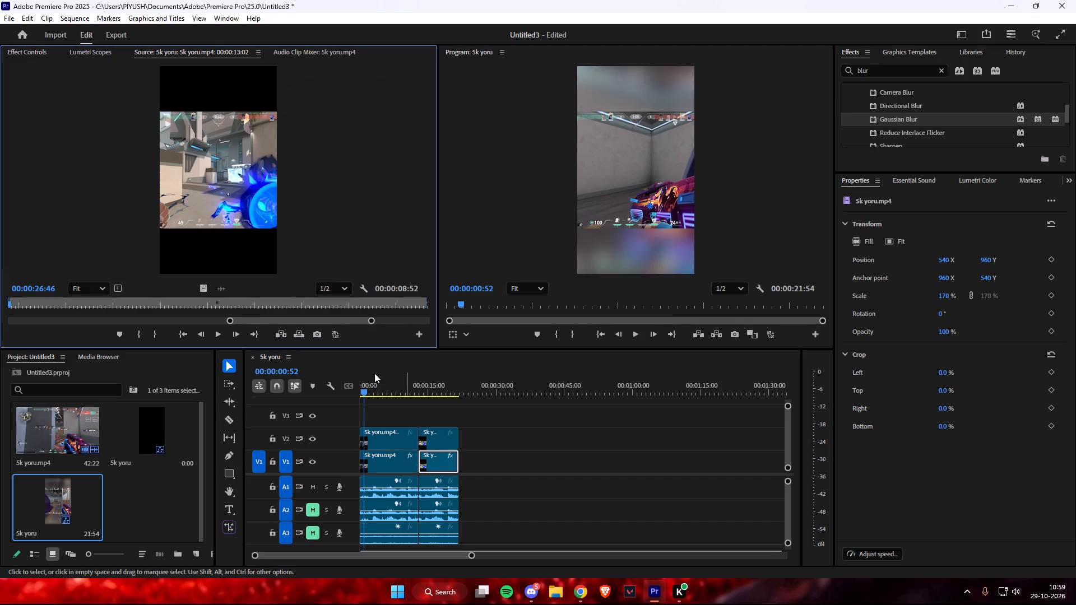
left_click(442, 463)
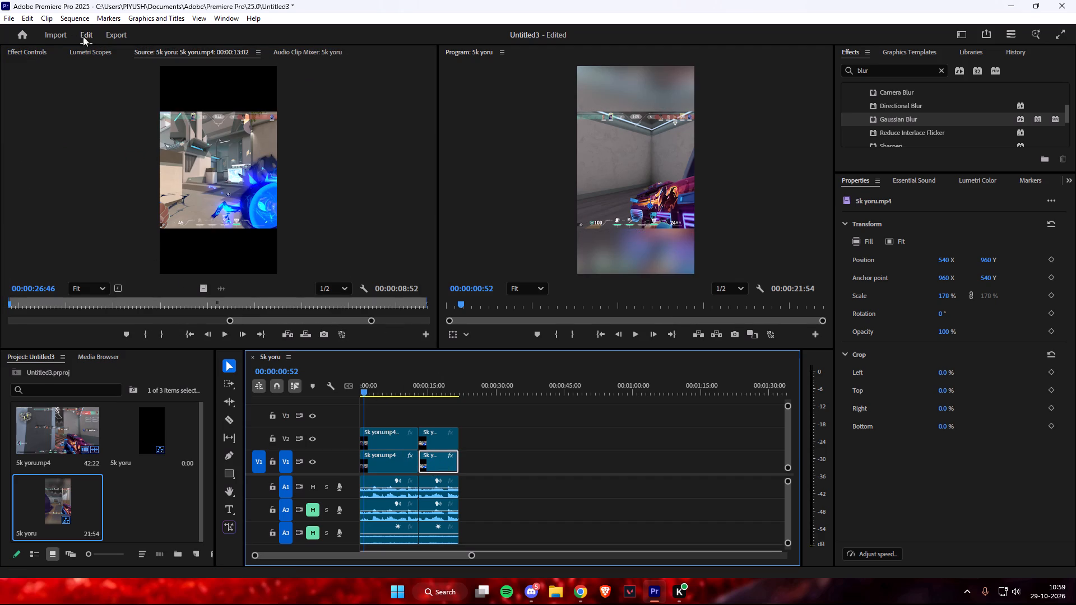
left_click(22, 55)
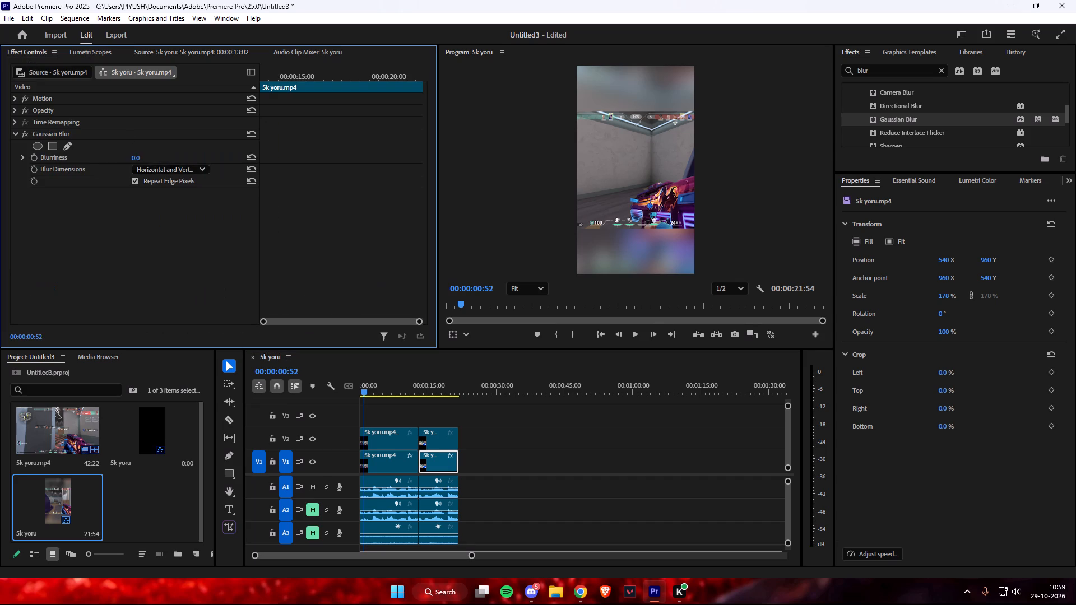
left_click(140, 157)
left_click(147, 156)
key("ctrl+a")
key("ctrl+v")
left_click(148, 249)
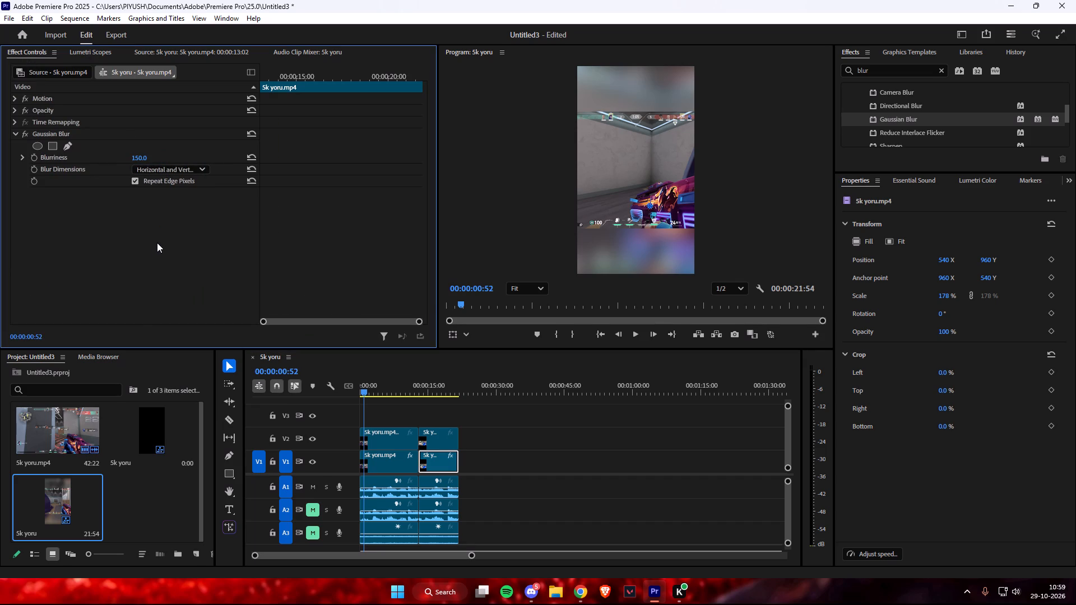
Play the whole sequence from the start in full screen to review the blurred background.
left_click_drag(366, 393, 465, 411)
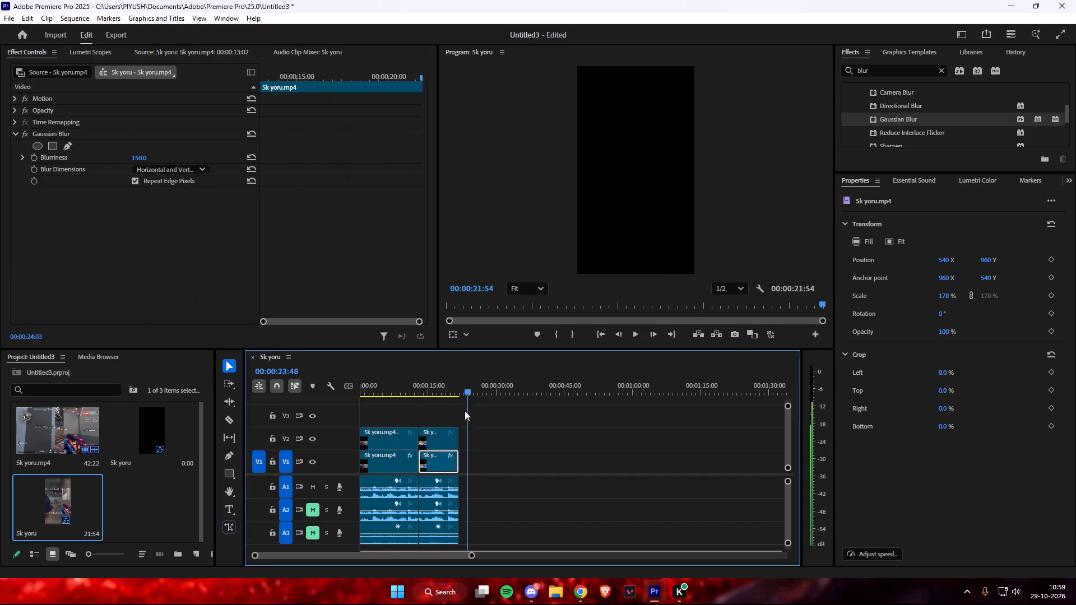
left_click_drag(465, 411, 356, 398)
left_click(1059, 36)
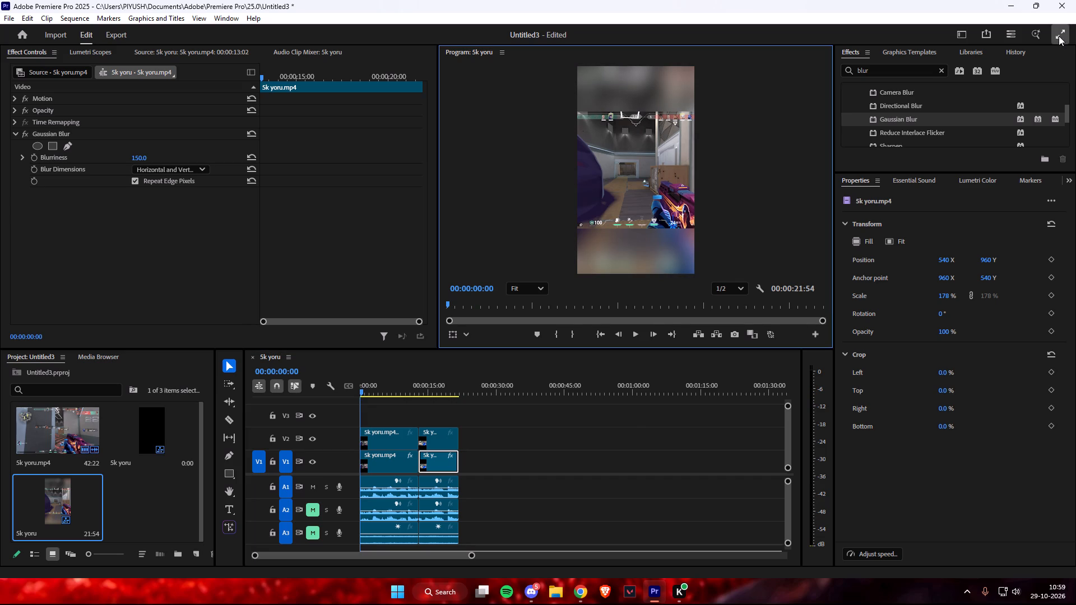
key("space")
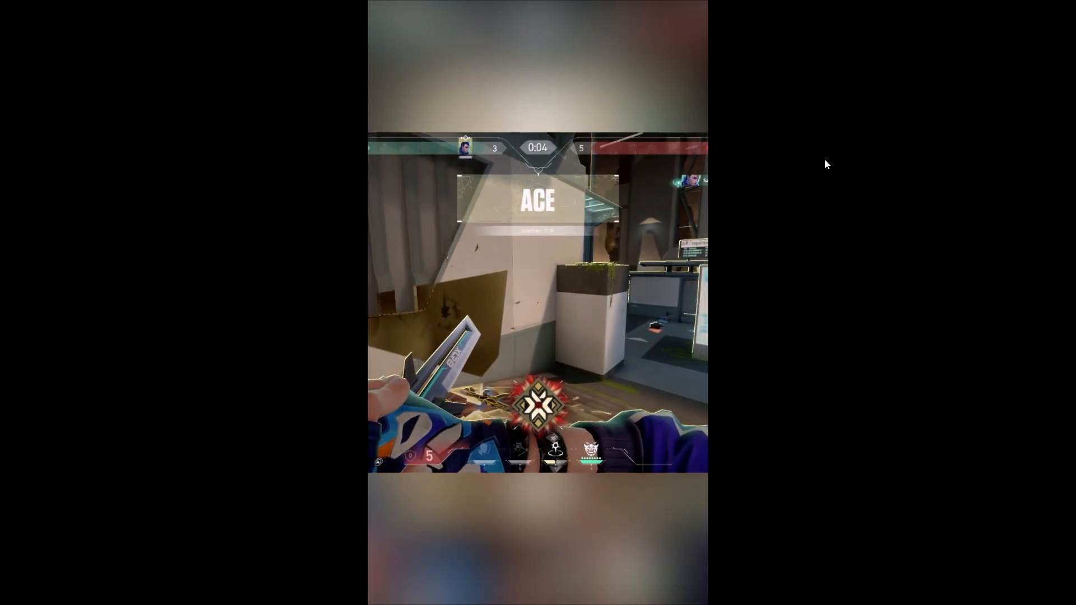
key("Escape")
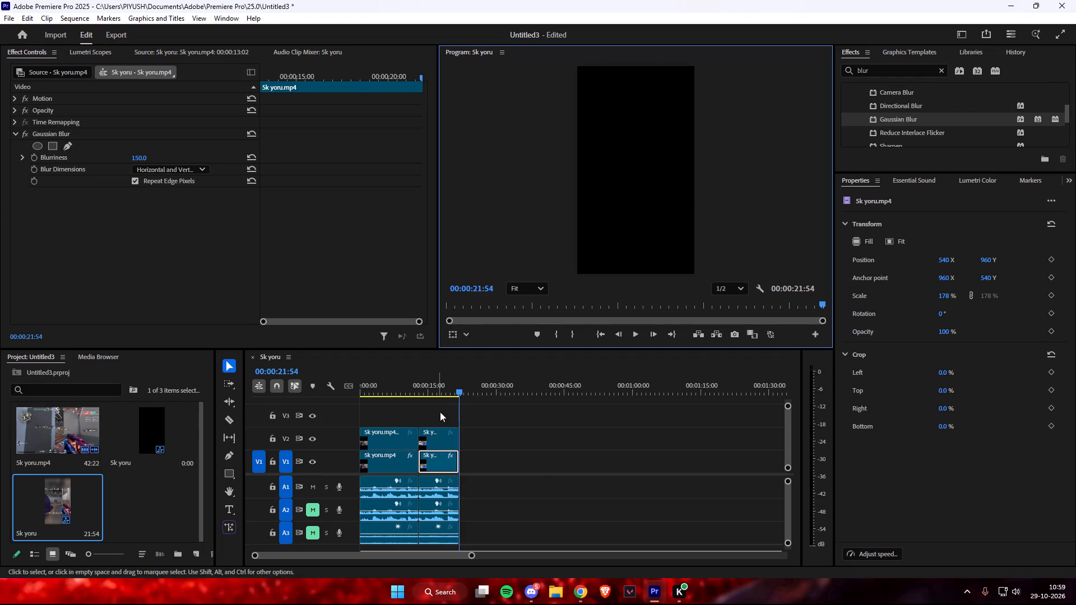
Scrub back and forth through both clips of the sequence to check the vertical composition, ending back at the start.
left_click_drag(458, 388, 448, 398)
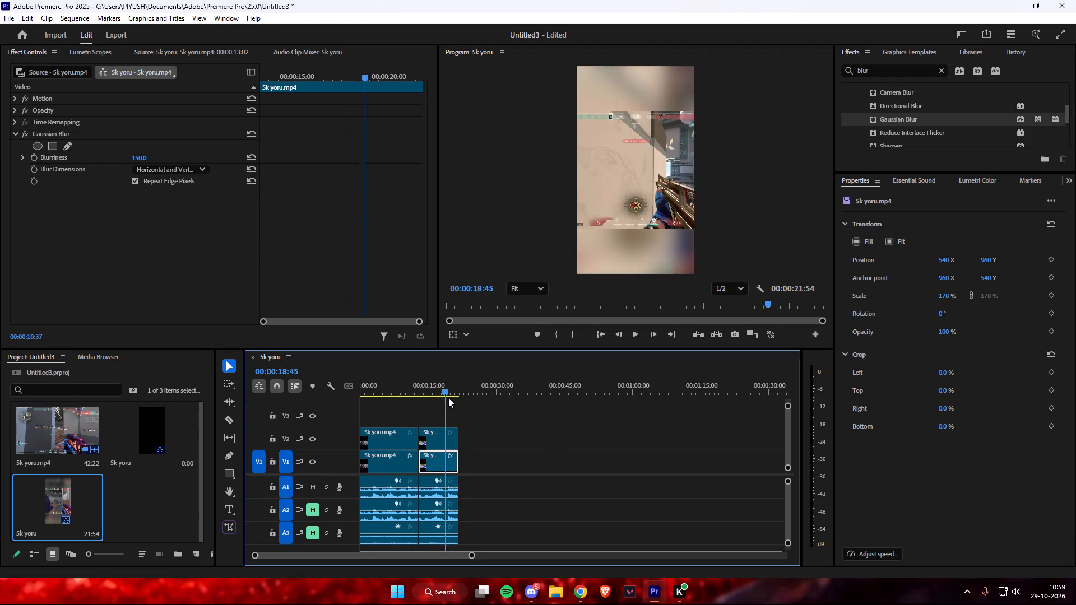
left_click_drag(448, 398, 428, 398)
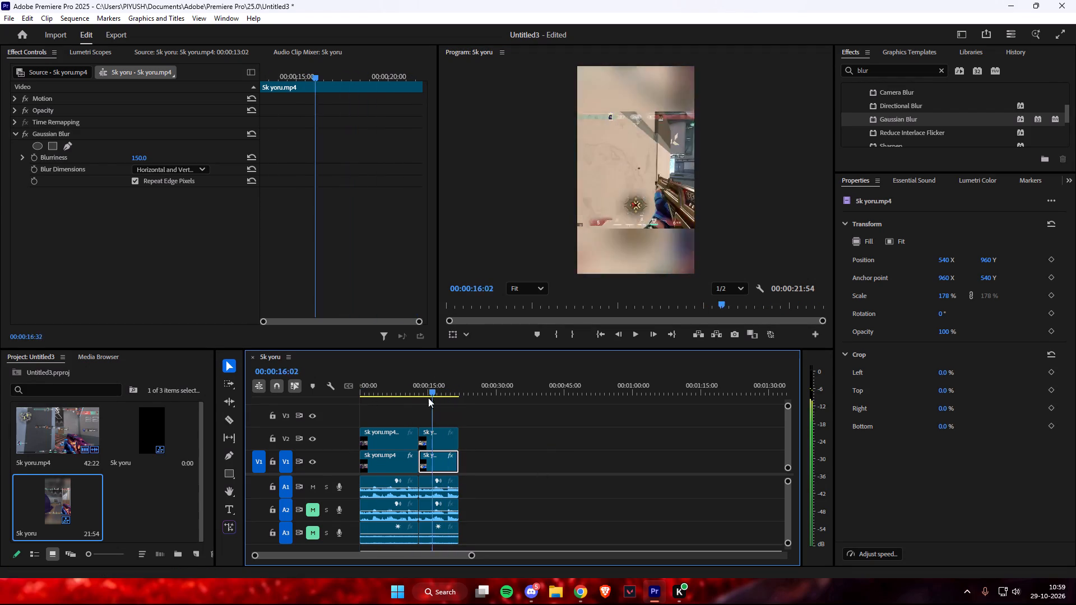
left_click_drag(428, 398, 396, 384)
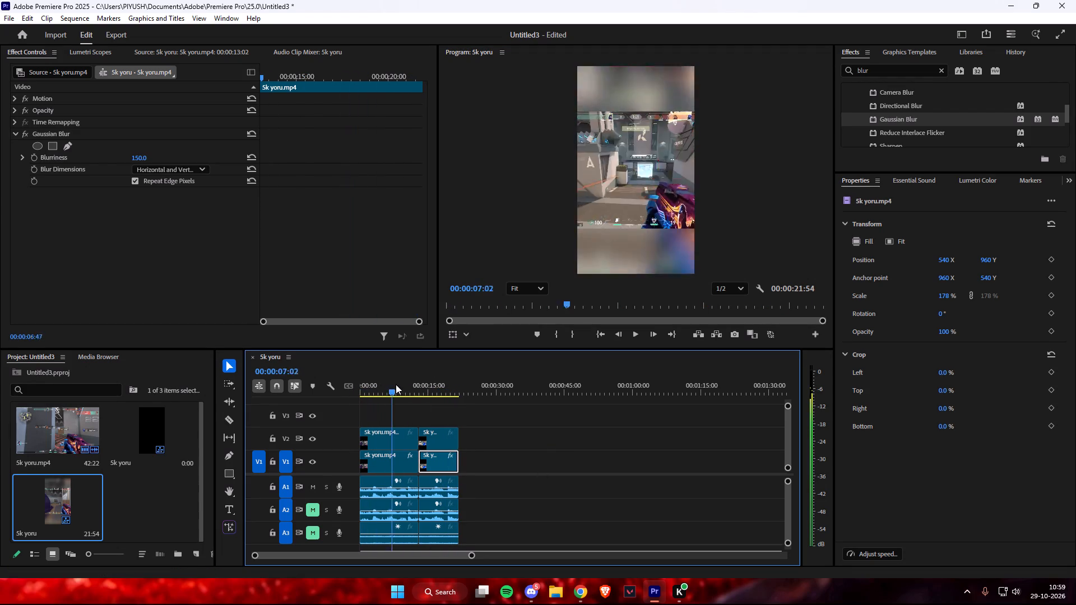
left_click_drag(396, 384, 453, 385)
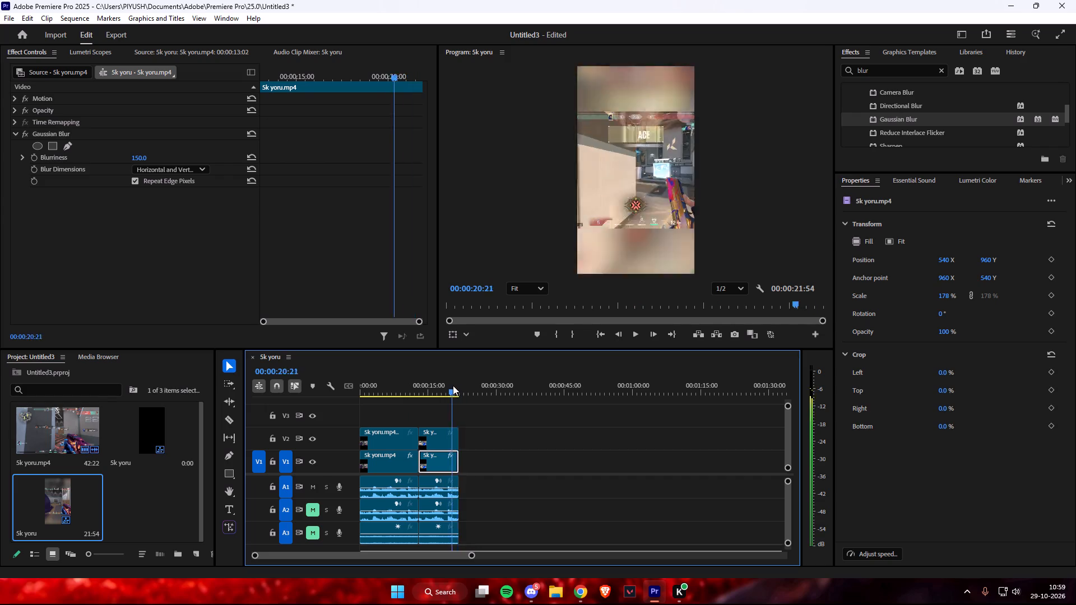
left_click_drag(453, 385, 368, 384)
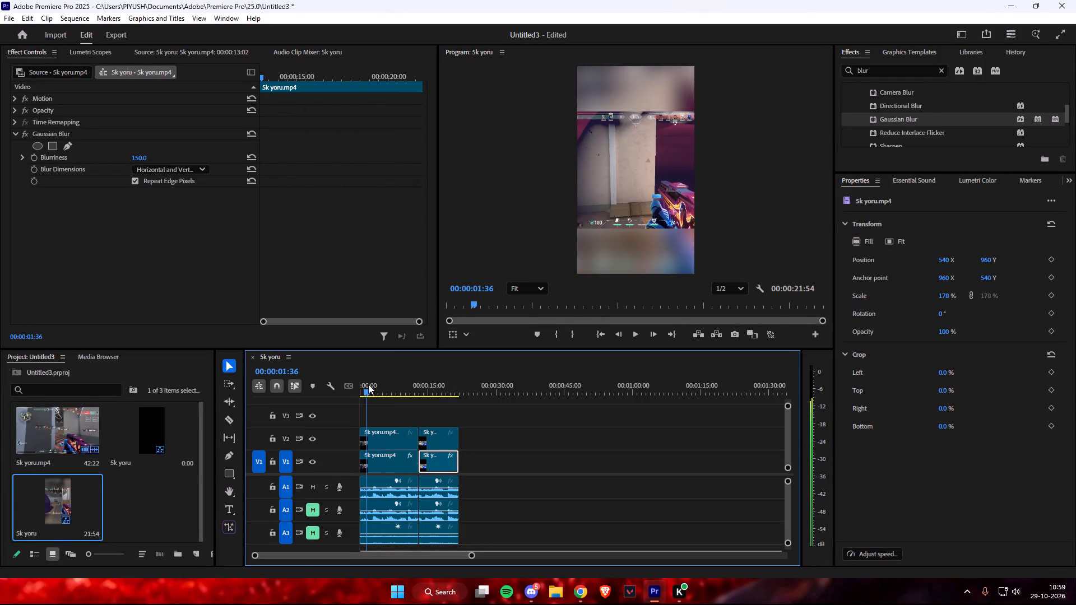
left_click_drag(368, 384, 460, 378)
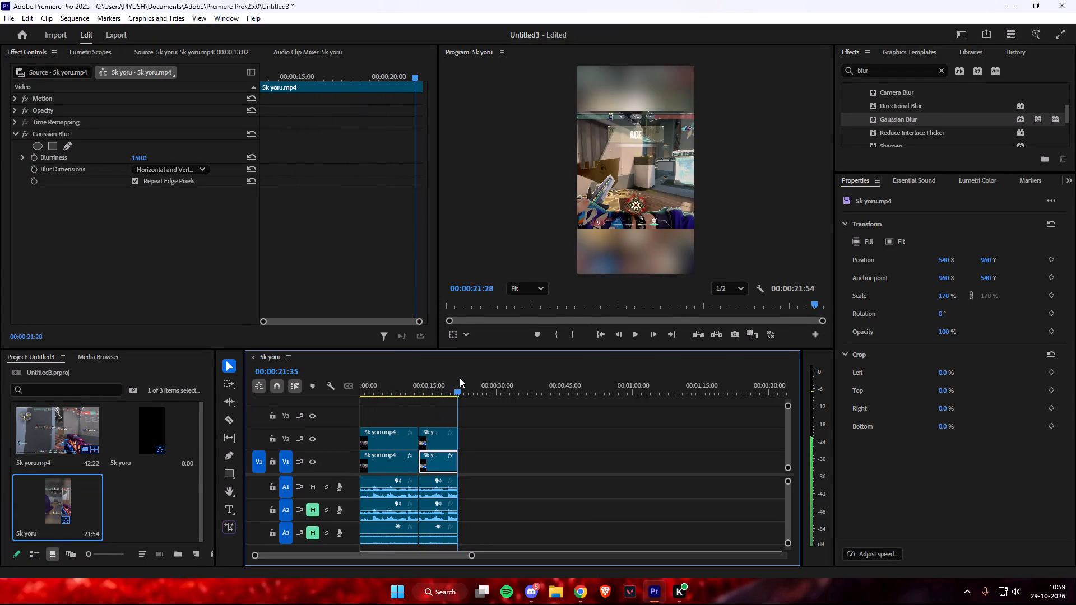
left_click_drag(460, 378, 409, 356)
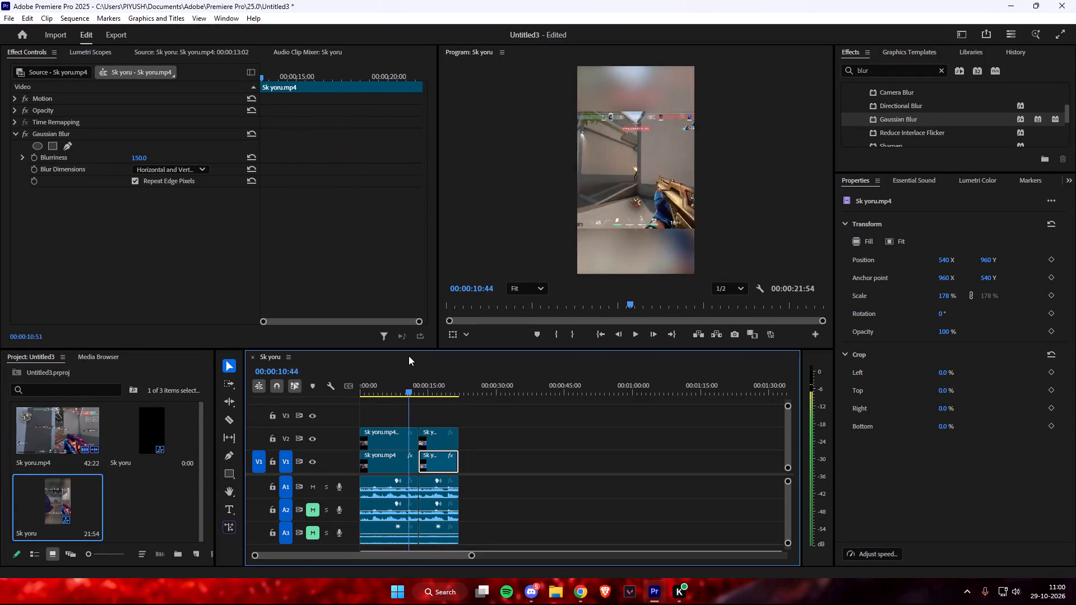
left_click_drag(409, 356, 405, 351)
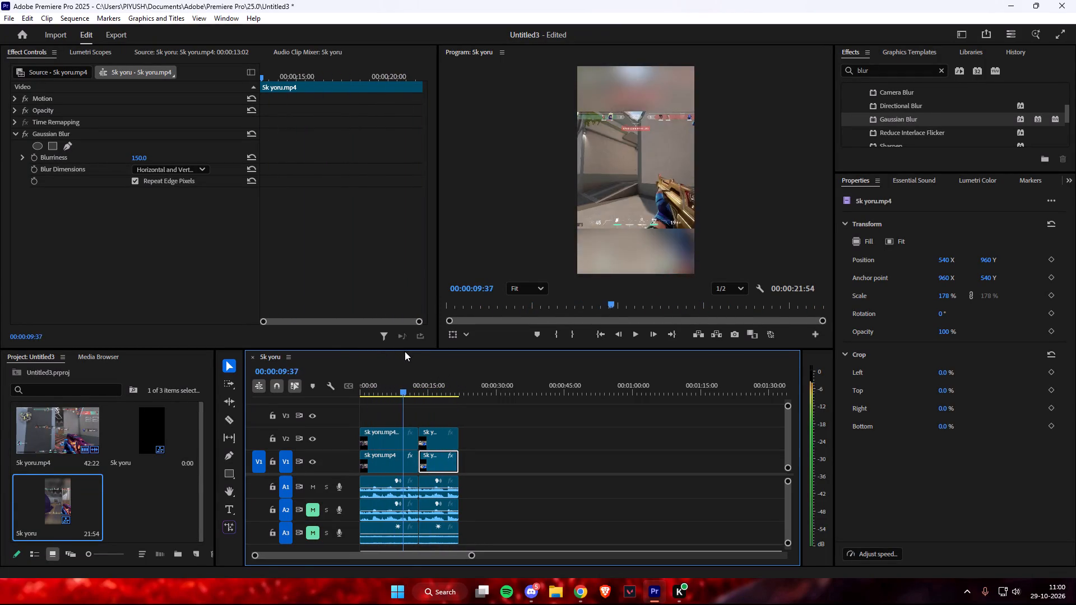
left_click_drag(405, 351, 448, 387)
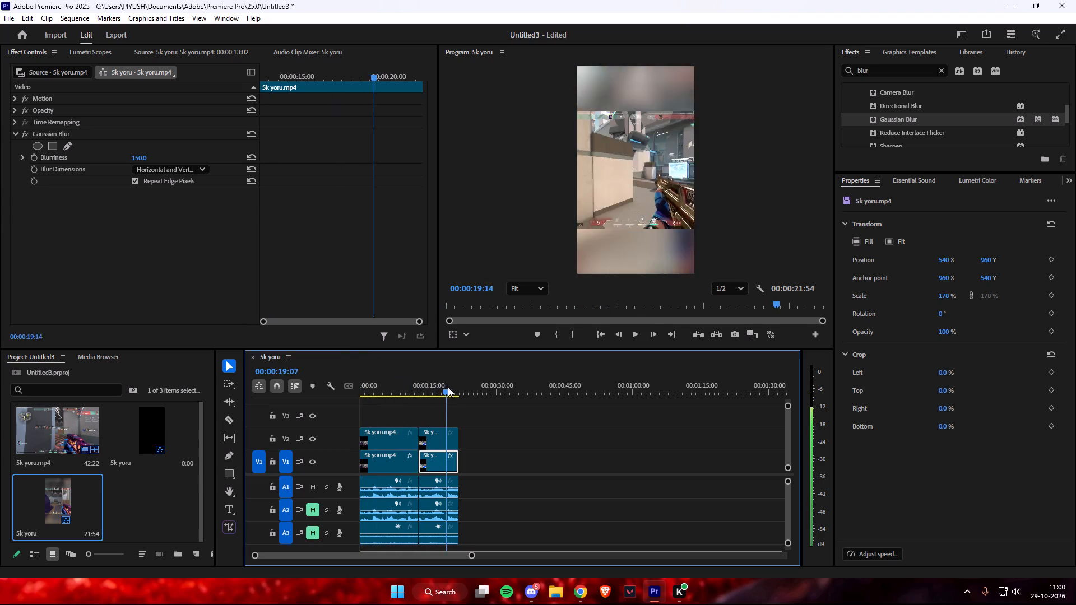
left_click_drag(448, 387, 423, 378)
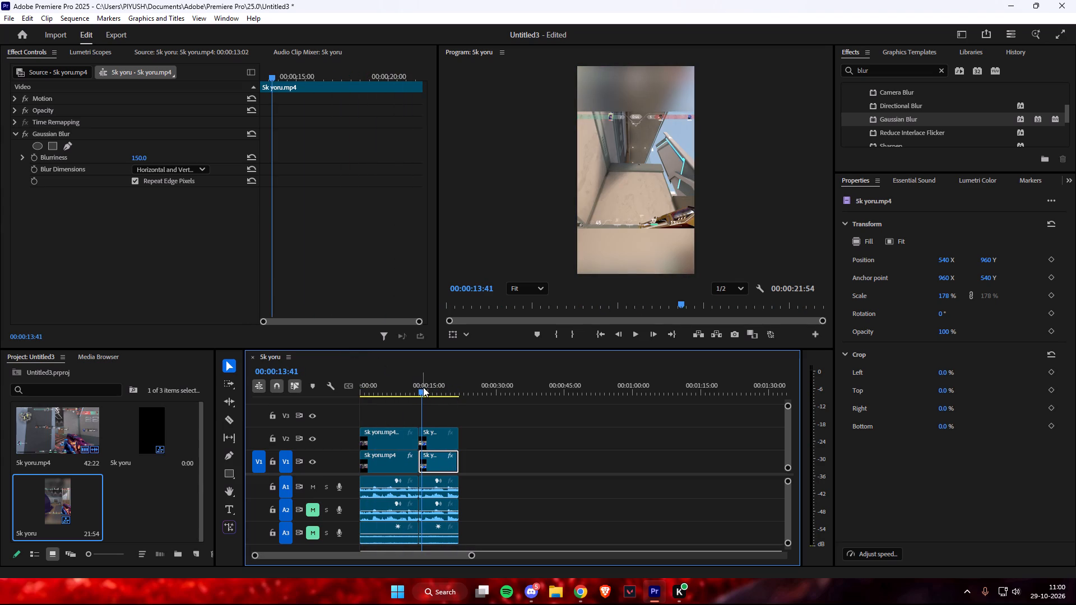
left_click_drag(423, 387, 457, 392)
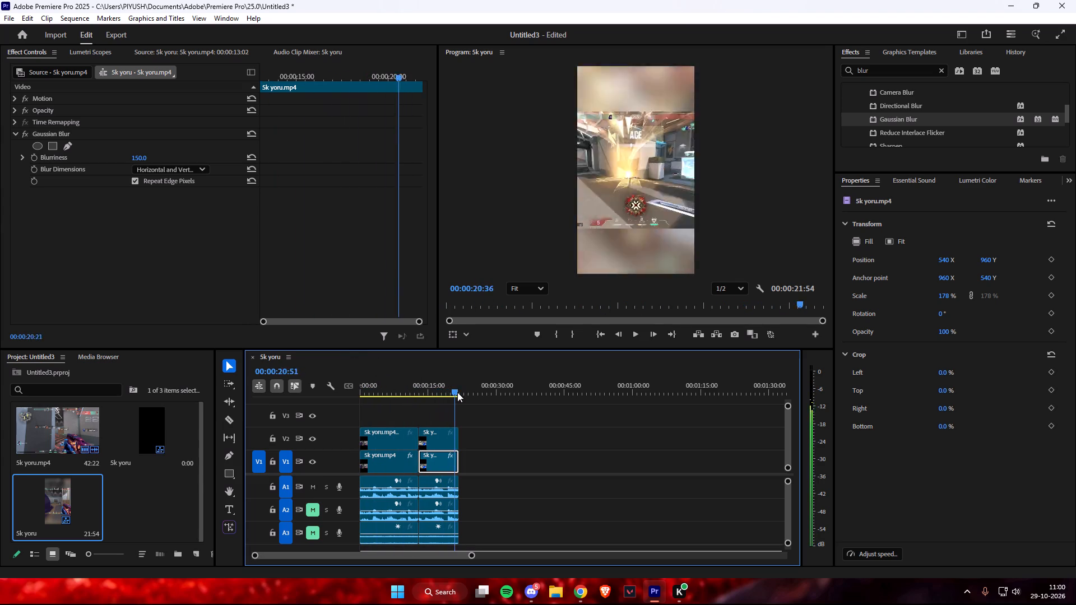
left_click_drag(457, 392, 356, 352)
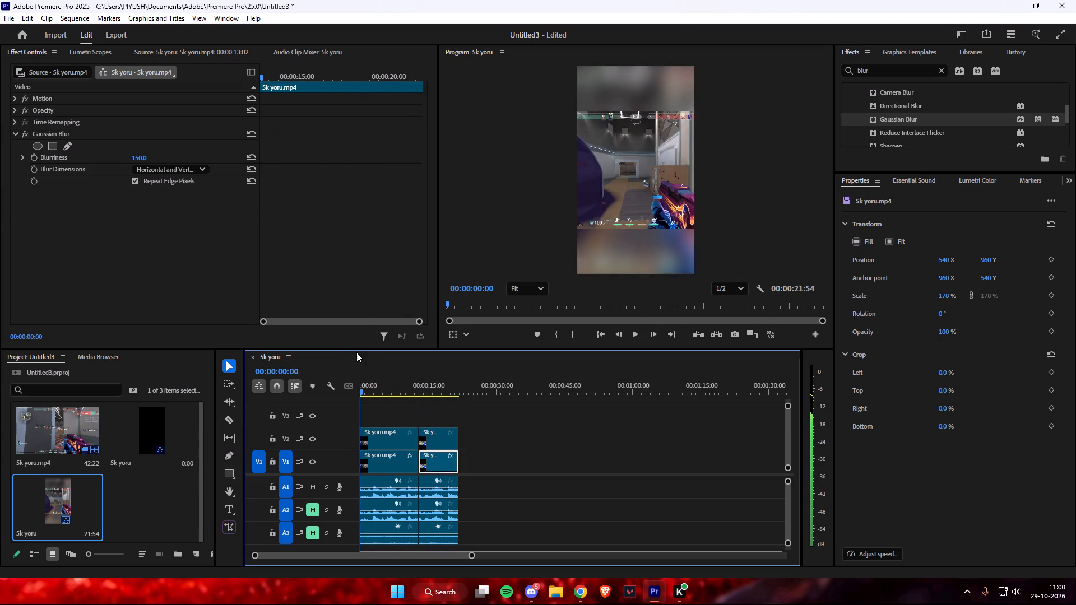
left_click_drag(356, 352, 364, 357)
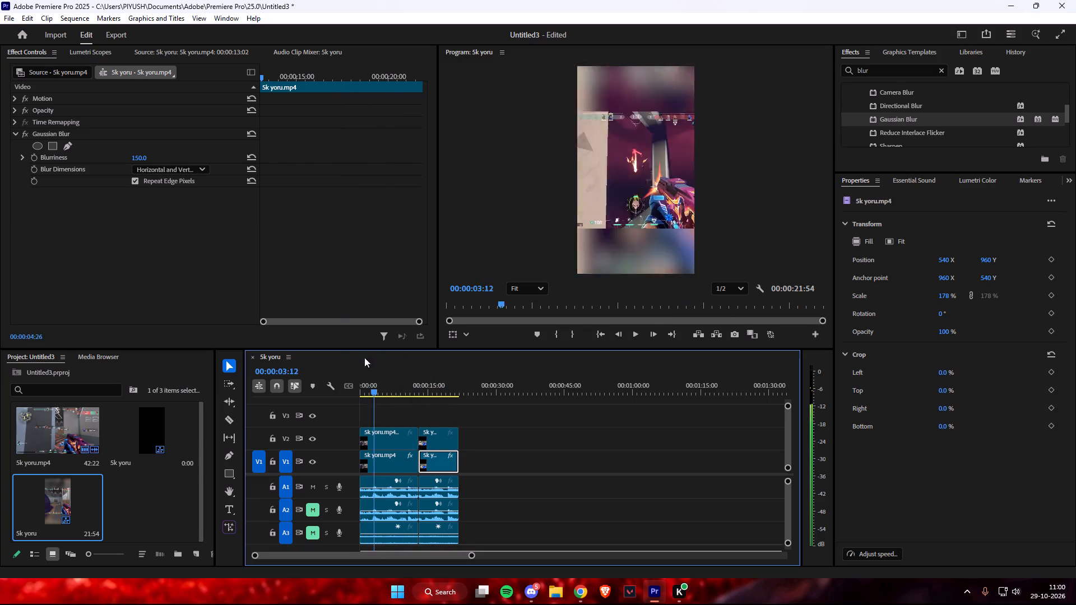
left_click_drag(364, 357, 337, 353)
Examine the effect settings of the first clip on track V2, including Motion, and view the Lumetri Scopes.
left_click(382, 424)
left_click(388, 429)
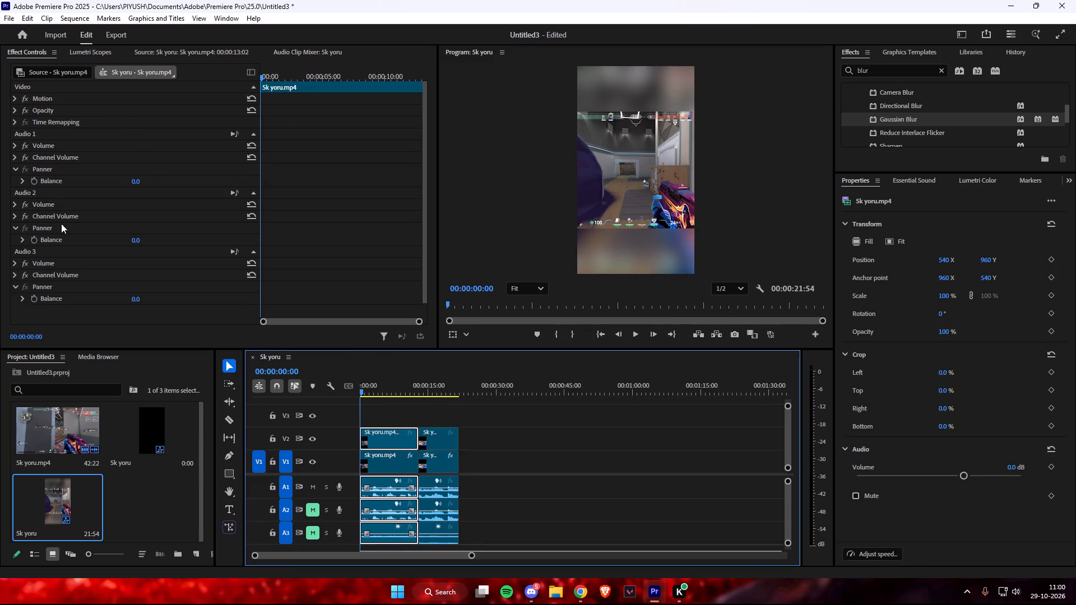
left_click(13, 100)
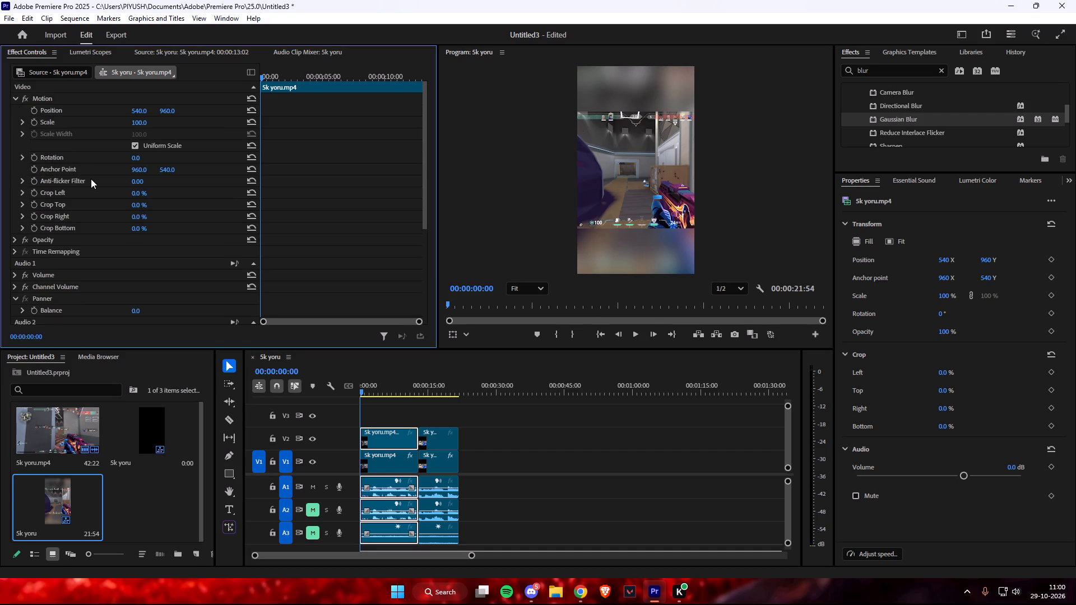
left_click(15, 96)
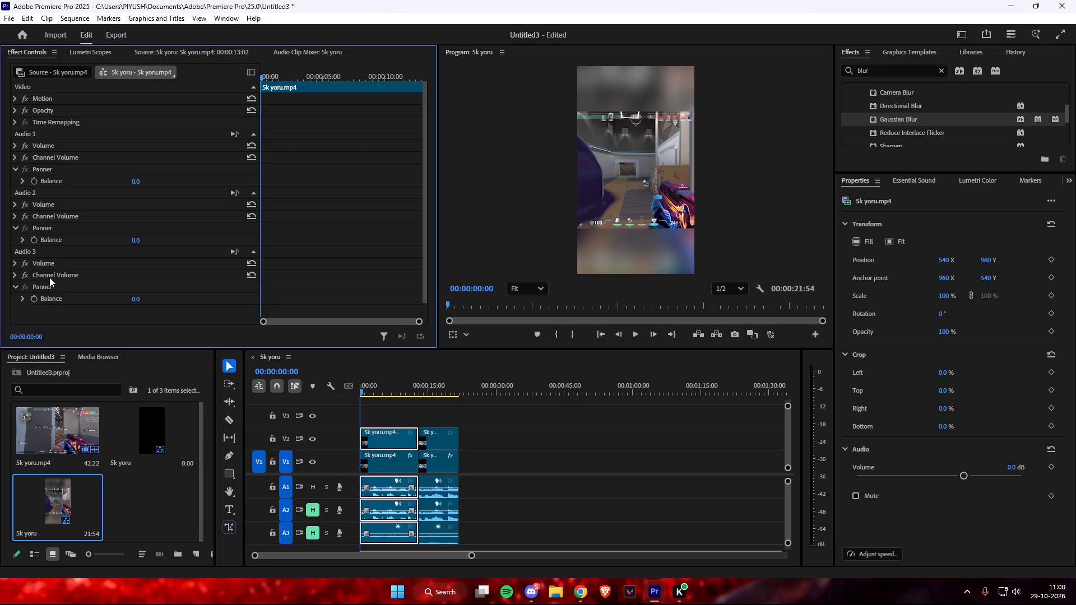
scroll(62, 269, "down", 6)
scroll(62, 271, "up", 6)
left_click(96, 55)
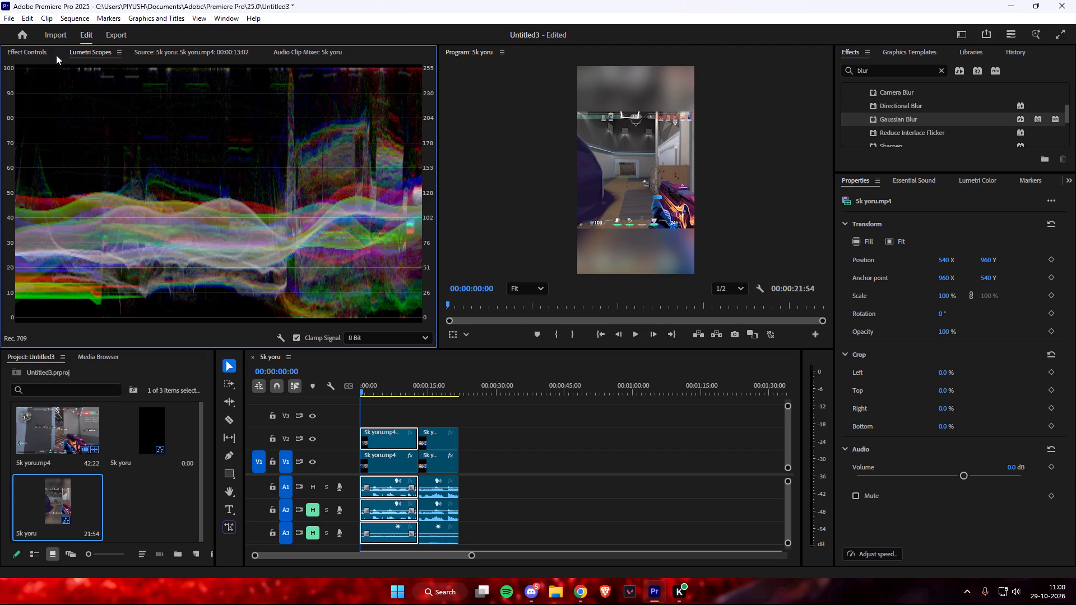
left_click(29, 46)
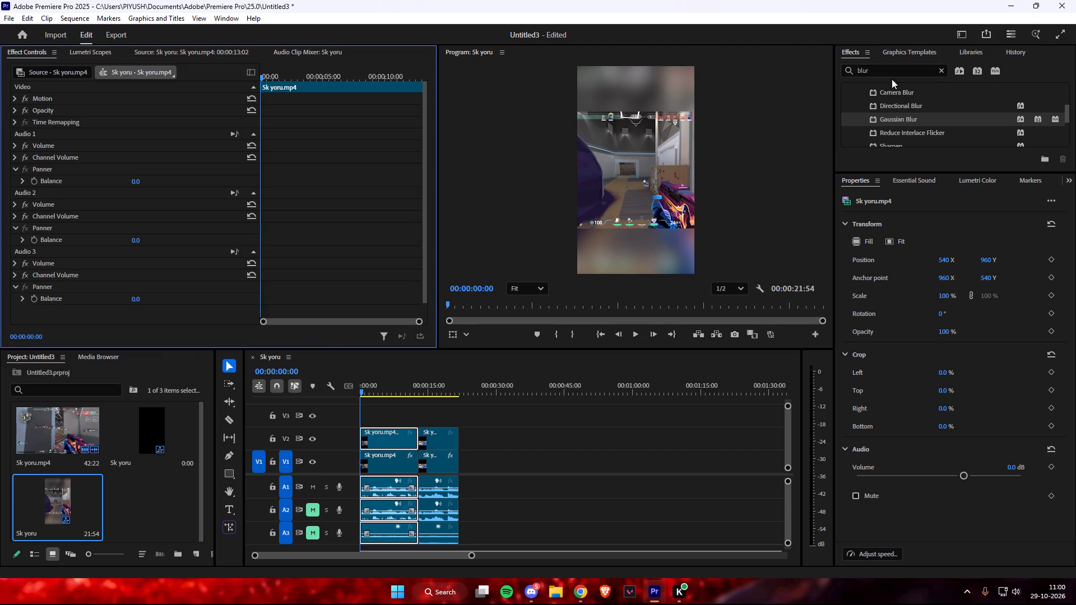
Search the effects for "lumetr" and apply the Lumetri Color video effect to the first clip on track V2.
left_click(938, 69)
left_click(926, 67)
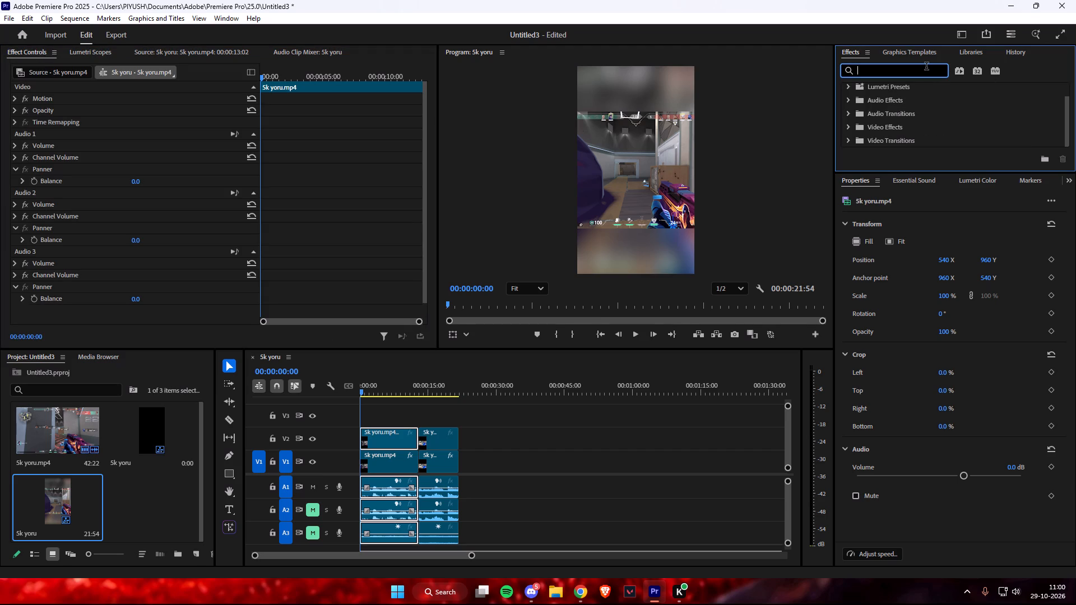
type("lu")
type("metr")
scroll(932, 103, "up", 3)
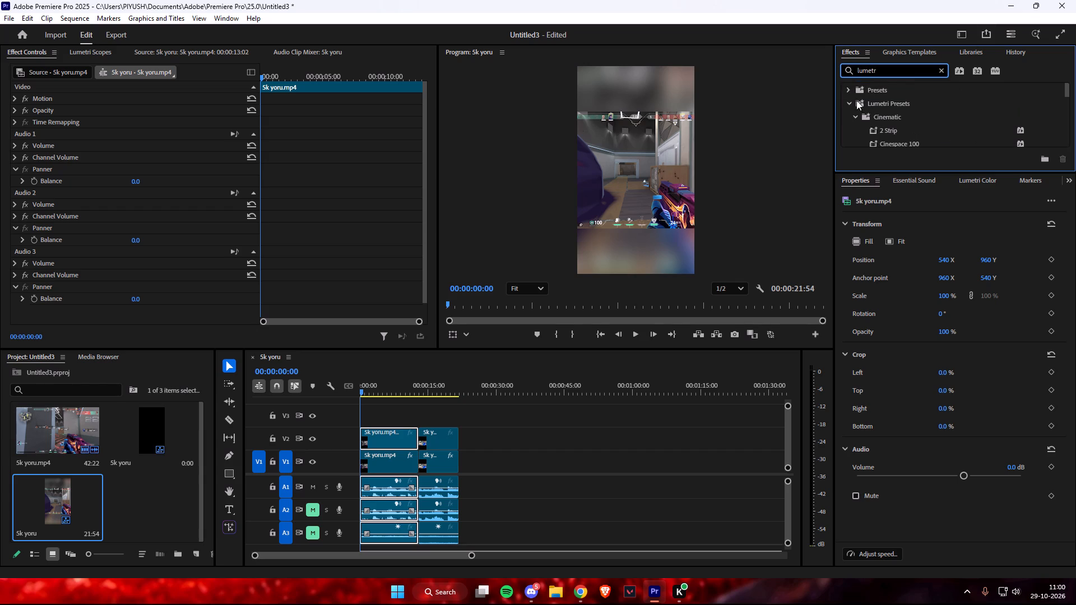
left_click(851, 99)
left_click(851, 100)
scroll(857, 109, "down", 2)
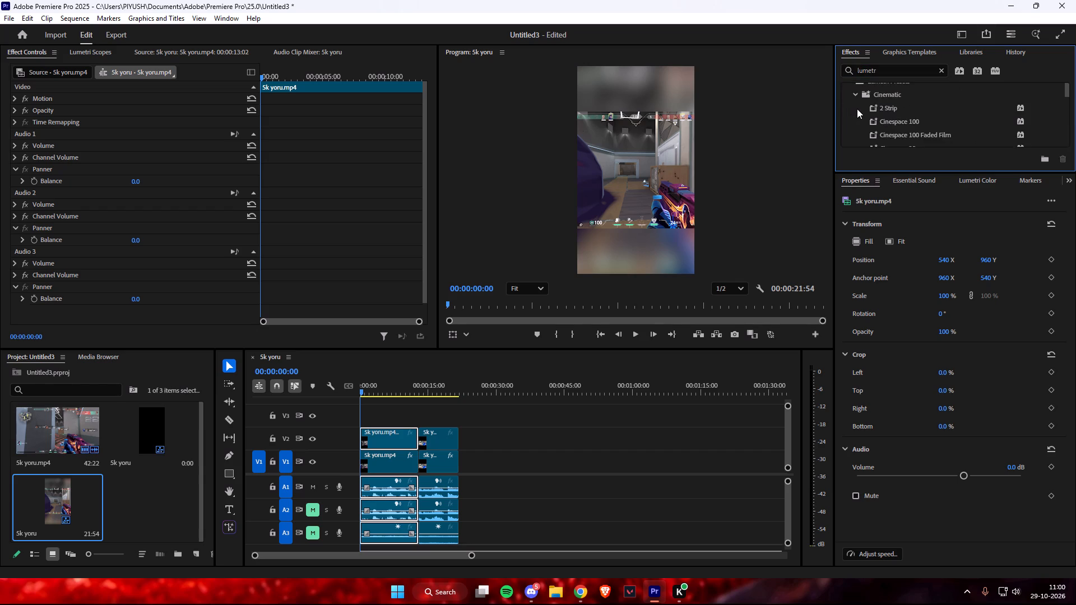
scroll(857, 109, "down", 14)
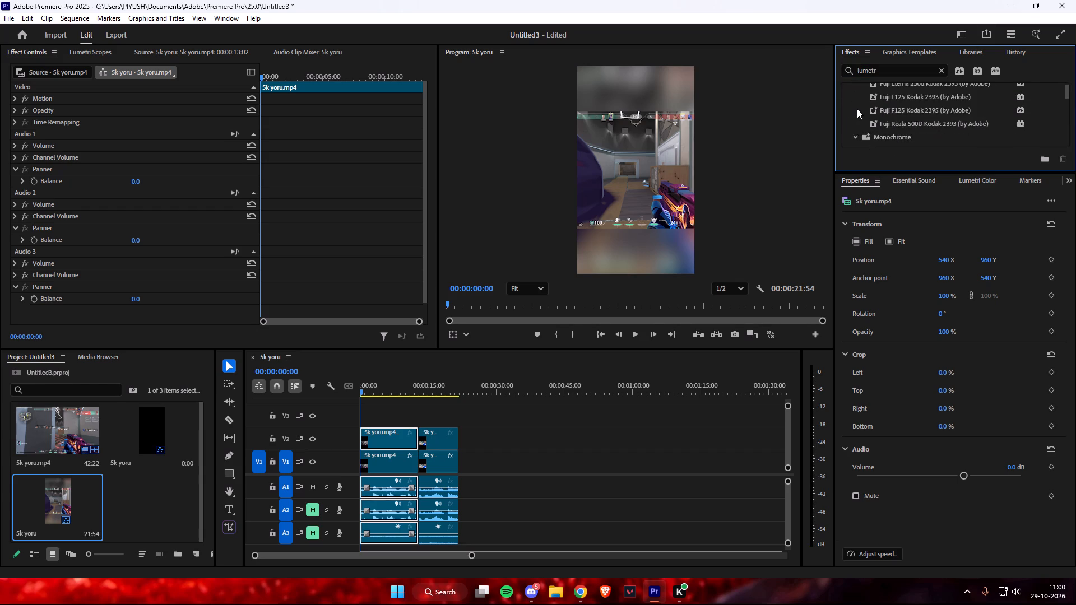
scroll(857, 109, "down", 16)
scroll(857, 109, "up", 3)
scroll(855, 106, "down", 13)
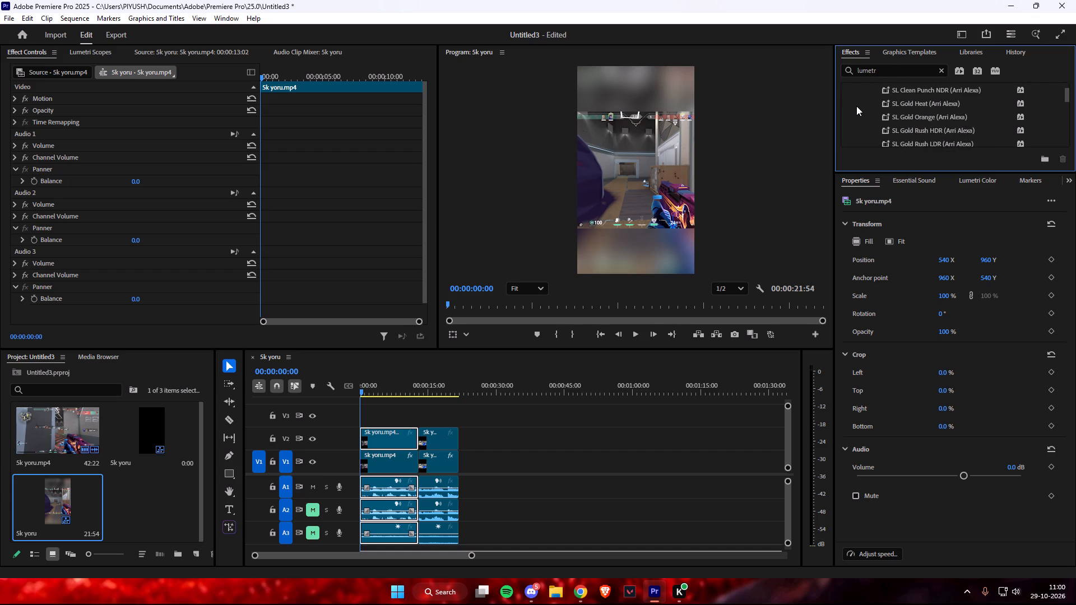
scroll(856, 106, "down", 14)
scroll(856, 106, "down", 14)
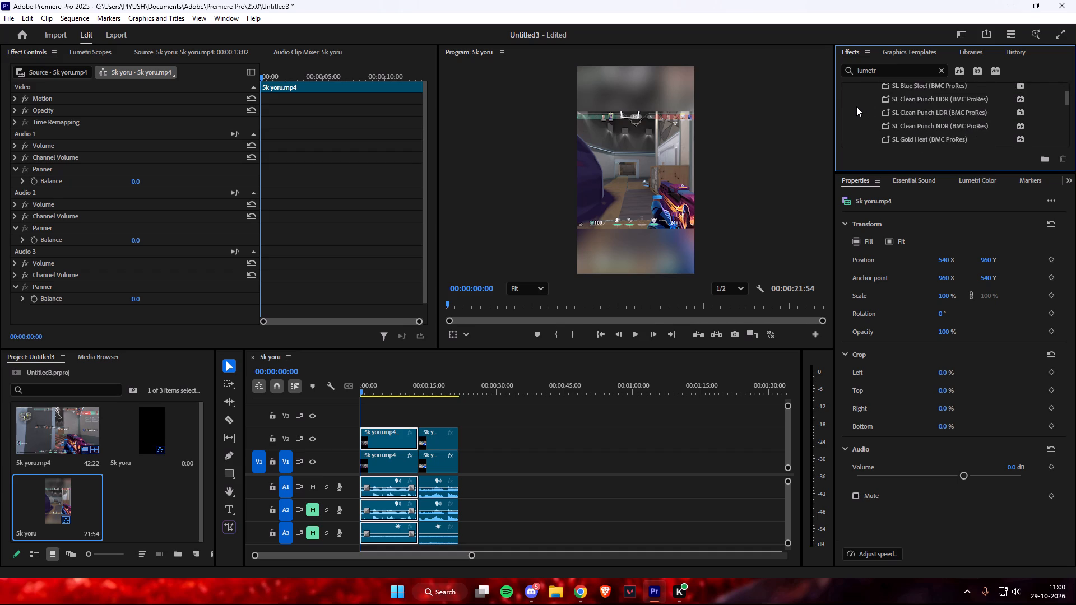
scroll(856, 106, "down", 20)
scroll(856, 108, "down", 4)
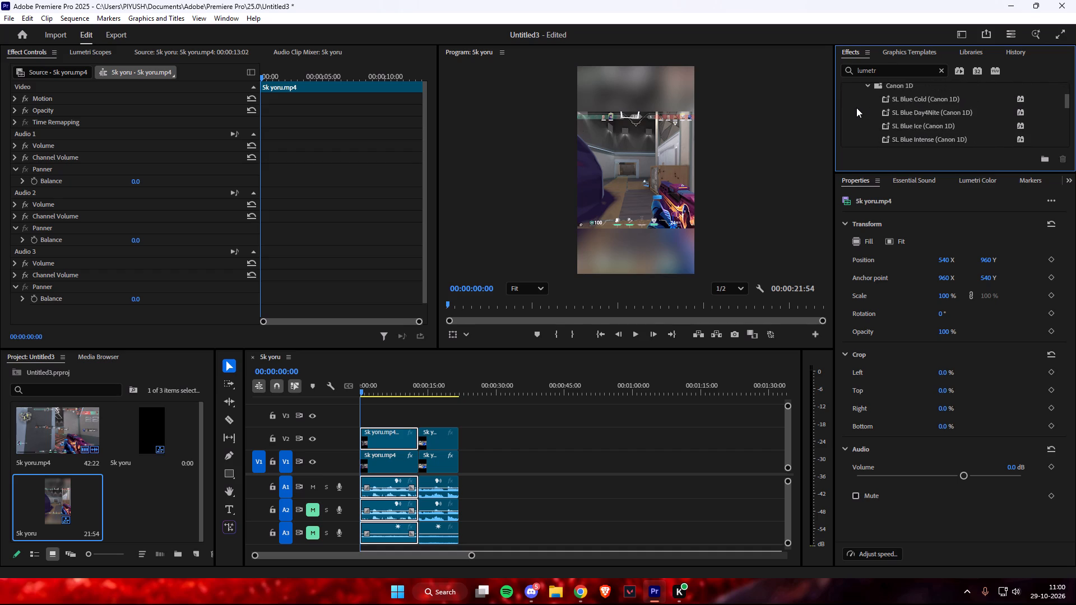
scroll(856, 108, "down", 20)
scroll(856, 111, "down", 6)
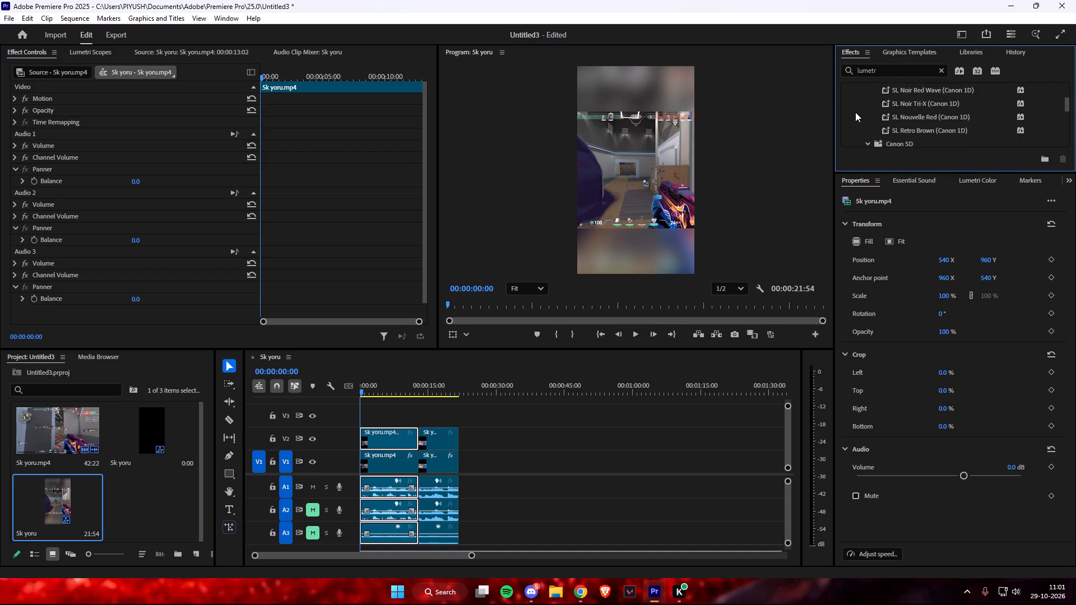
scroll(855, 112, "down", 20)
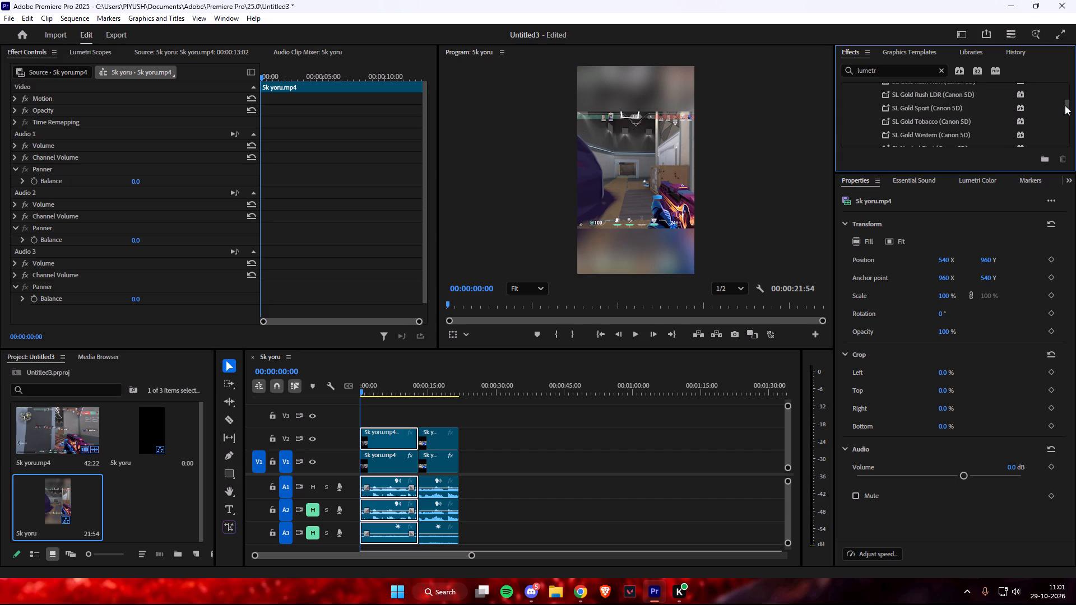
left_click_drag(1067, 107, 1063, 123)
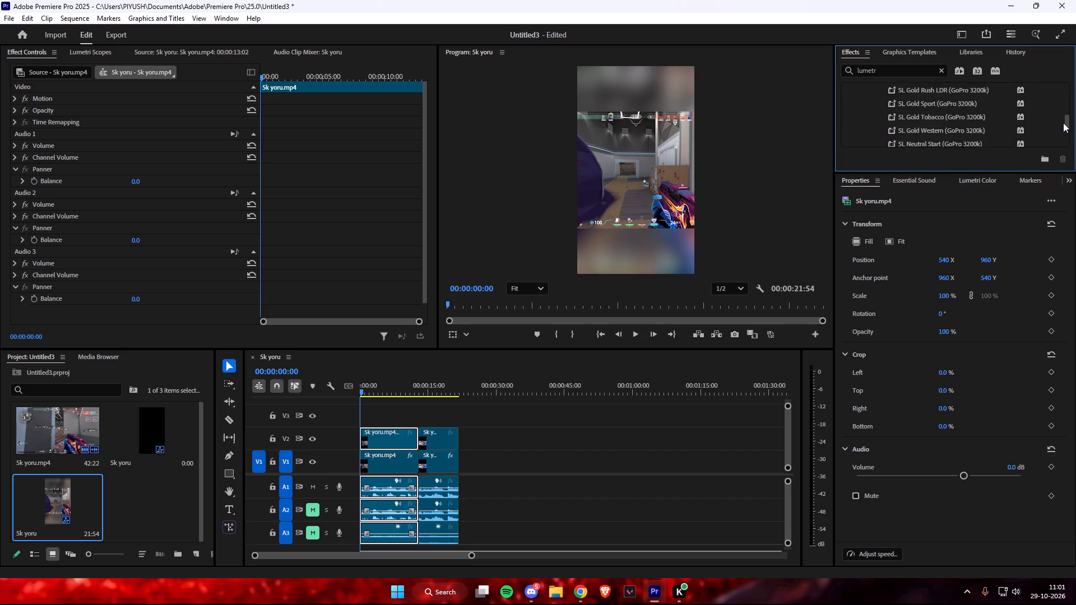
left_click_drag(1063, 123, 1060, 136)
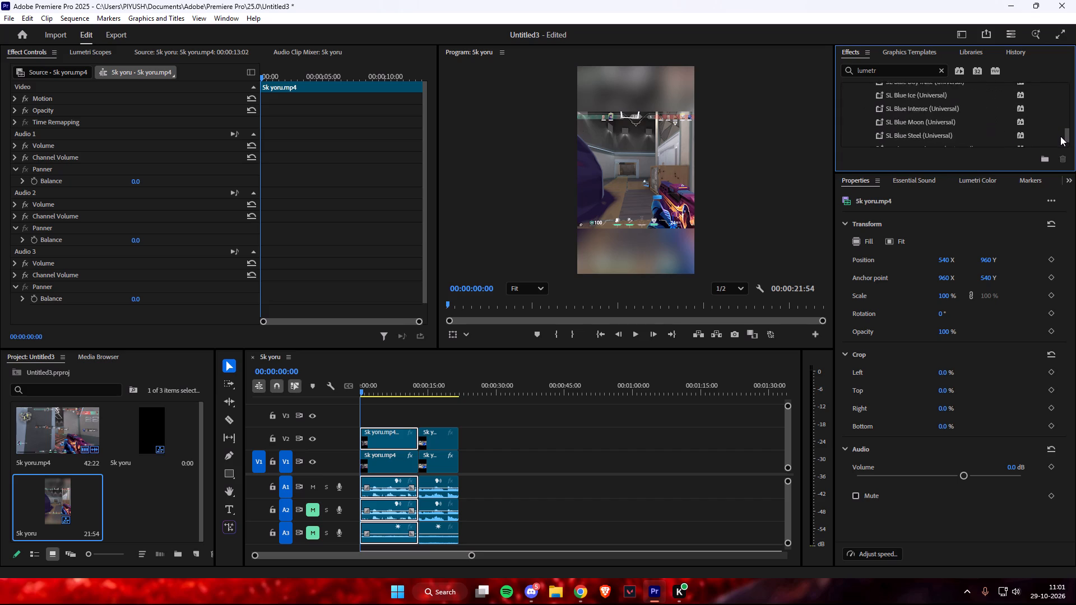
left_click_drag(1060, 136, 1059, 142)
left_click_drag(922, 124, 921, 125)
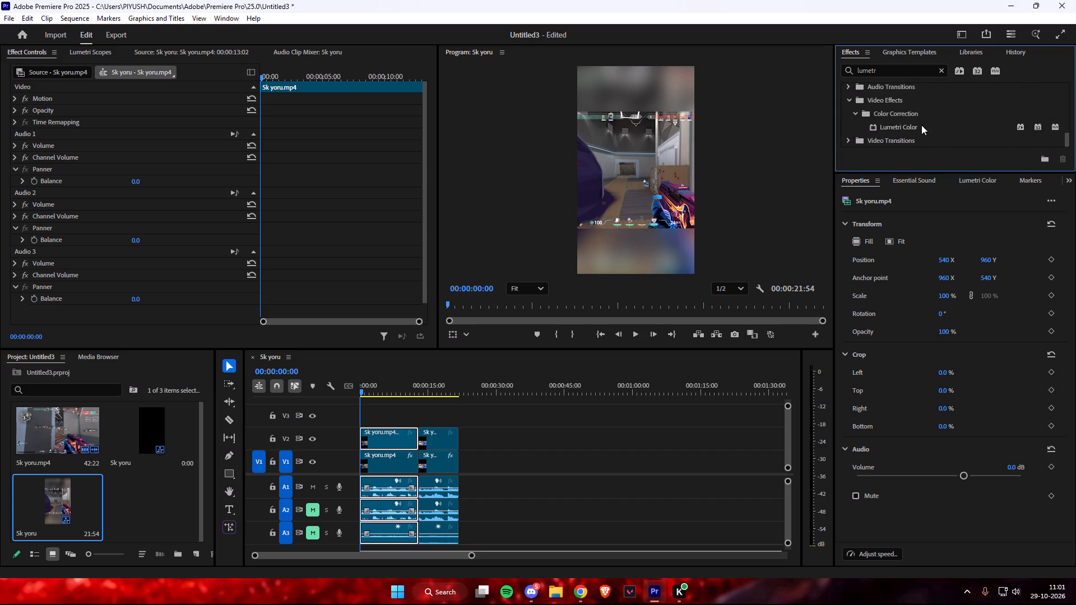
left_click_drag(921, 125, 384, 440)
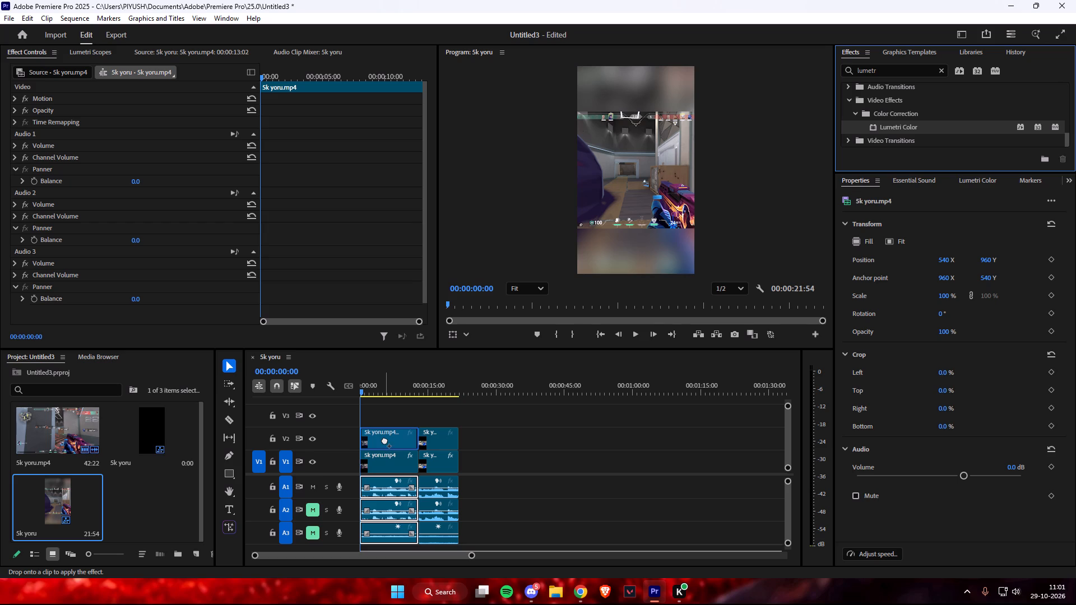
left_click_drag(384, 440, 386, 438)
Apply the Lumetri Color effect to the second clip on track V2.
left_click_drag(896, 127, 888, 136)
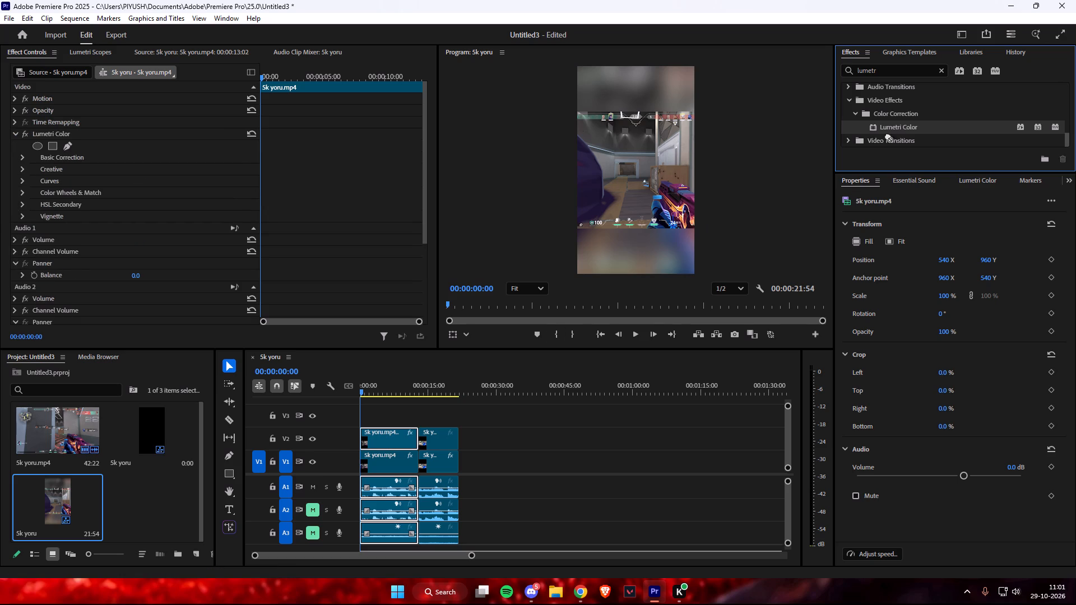
left_click_drag(888, 136, 431, 444)
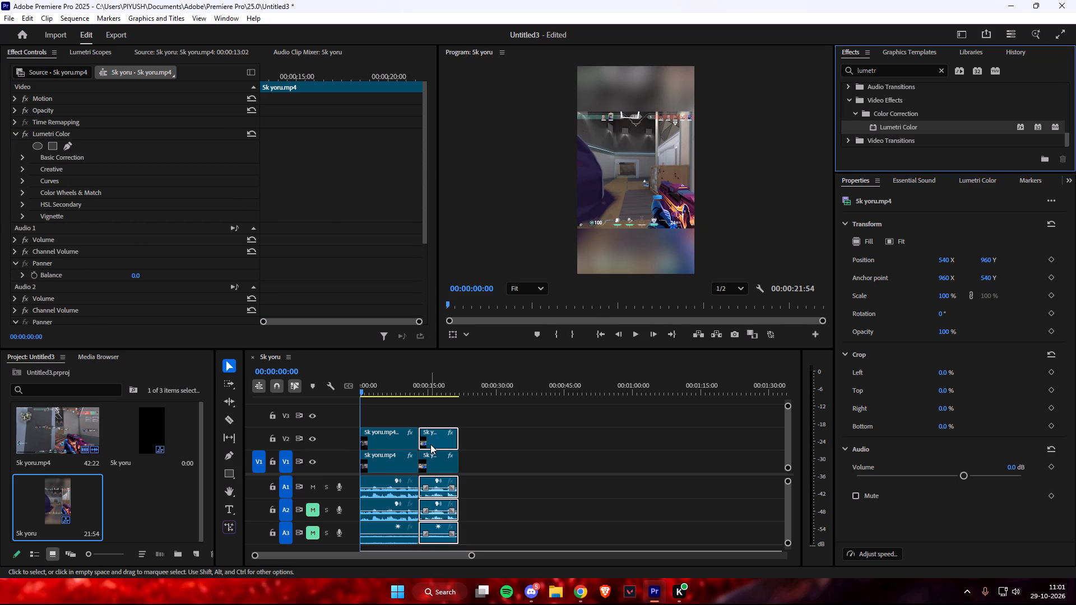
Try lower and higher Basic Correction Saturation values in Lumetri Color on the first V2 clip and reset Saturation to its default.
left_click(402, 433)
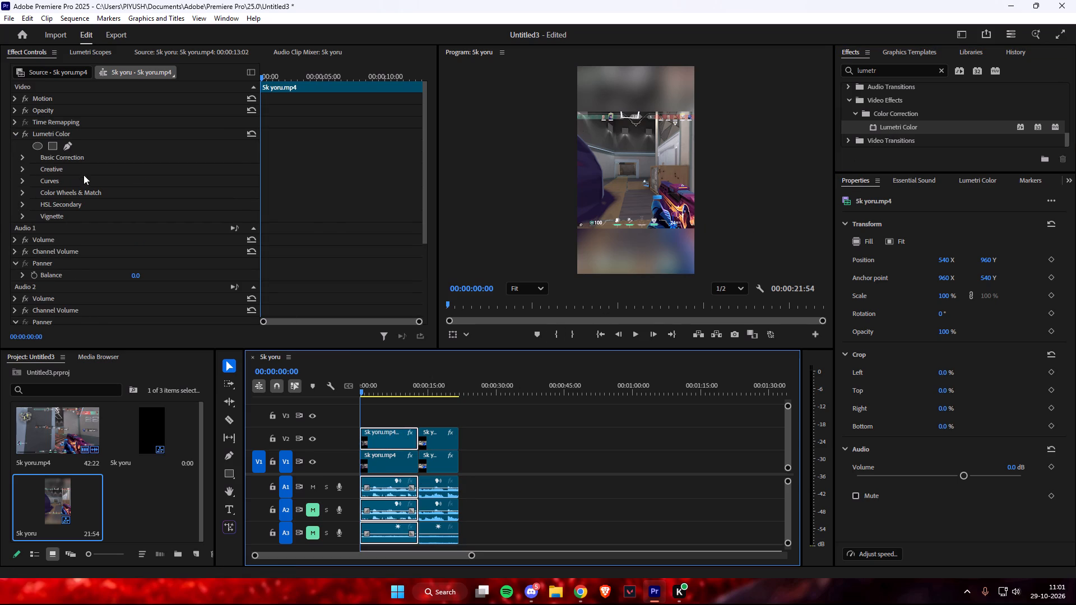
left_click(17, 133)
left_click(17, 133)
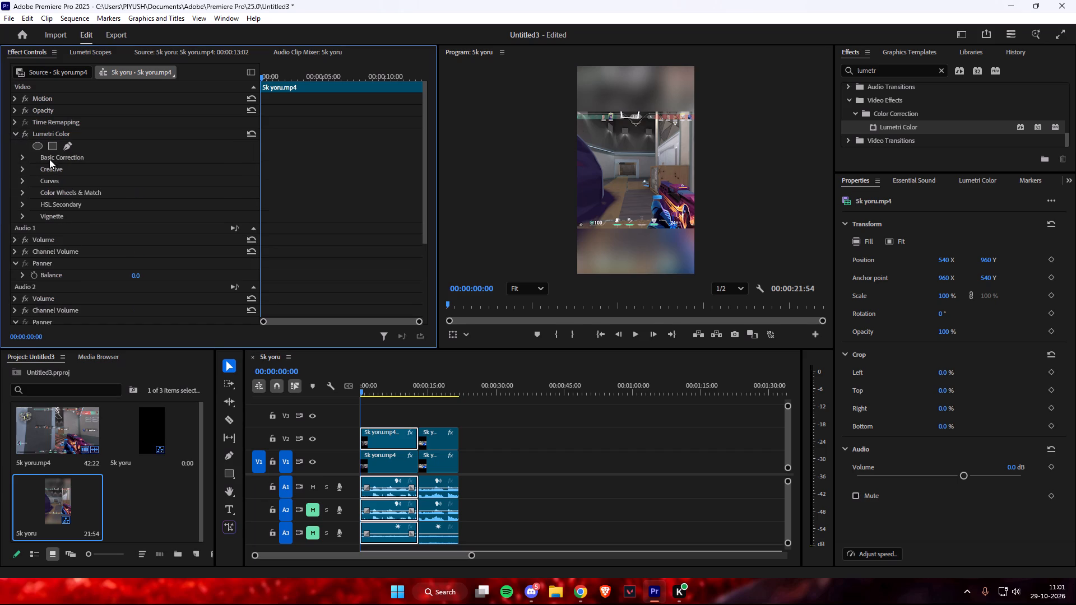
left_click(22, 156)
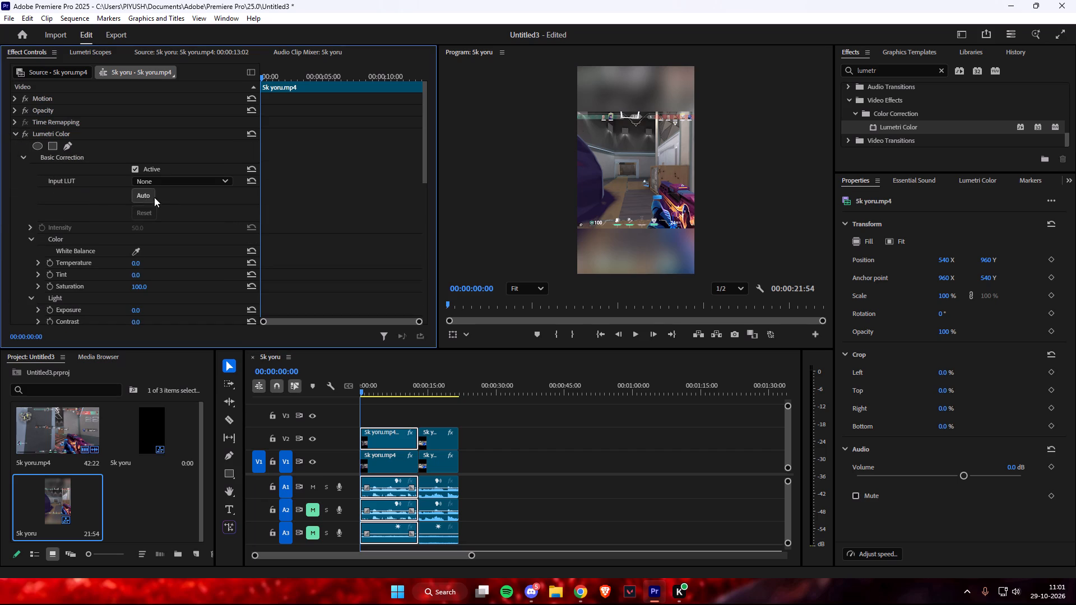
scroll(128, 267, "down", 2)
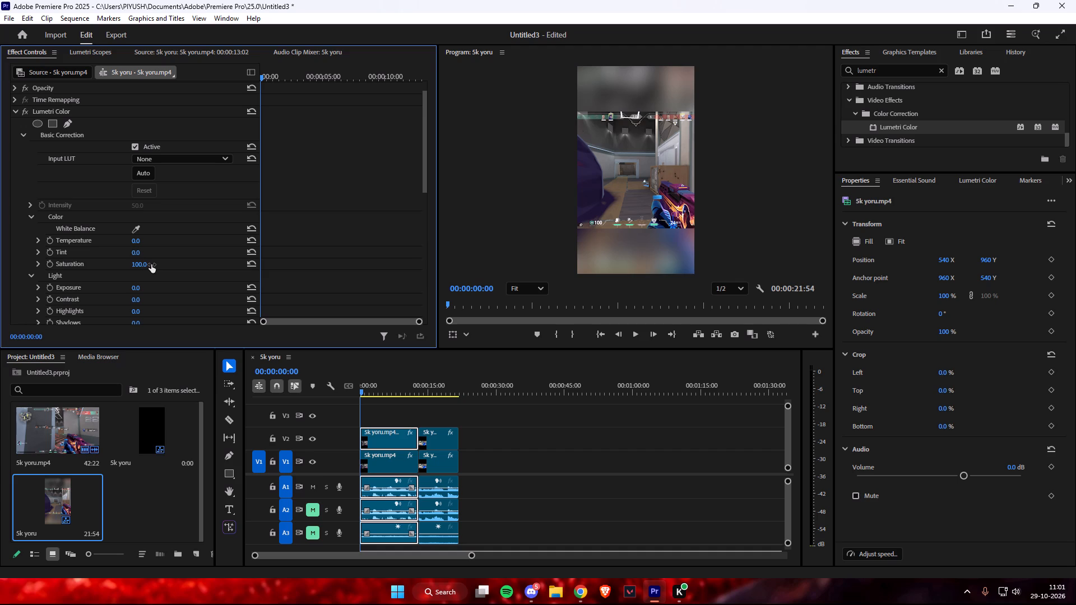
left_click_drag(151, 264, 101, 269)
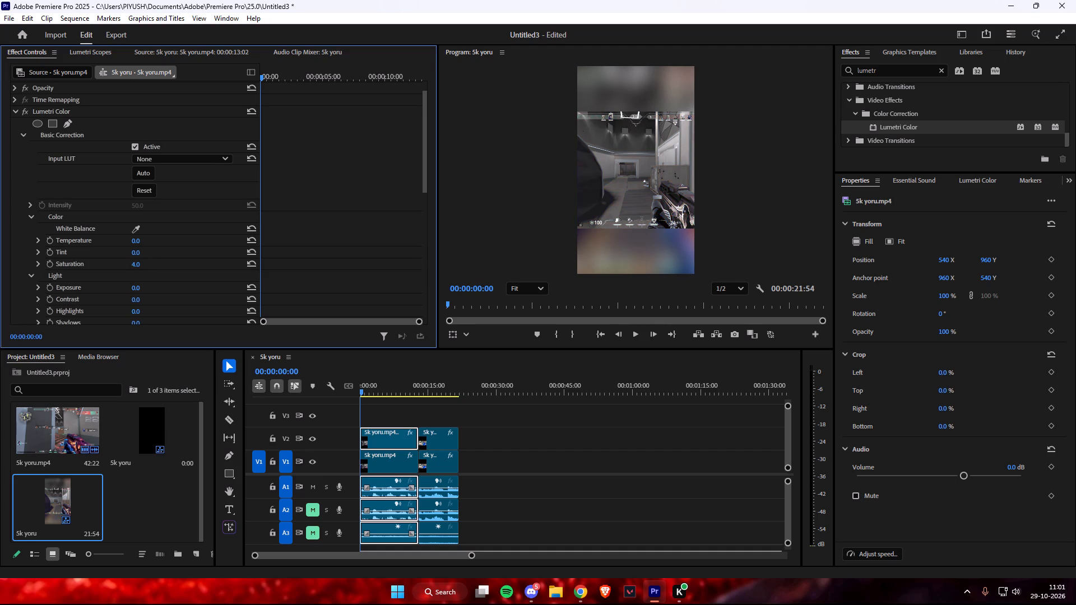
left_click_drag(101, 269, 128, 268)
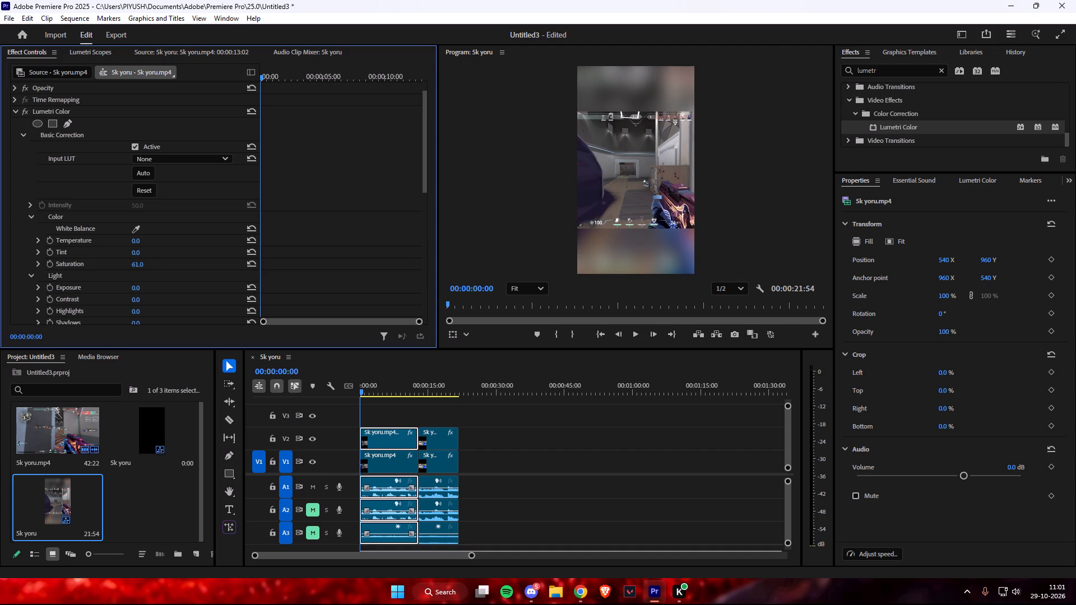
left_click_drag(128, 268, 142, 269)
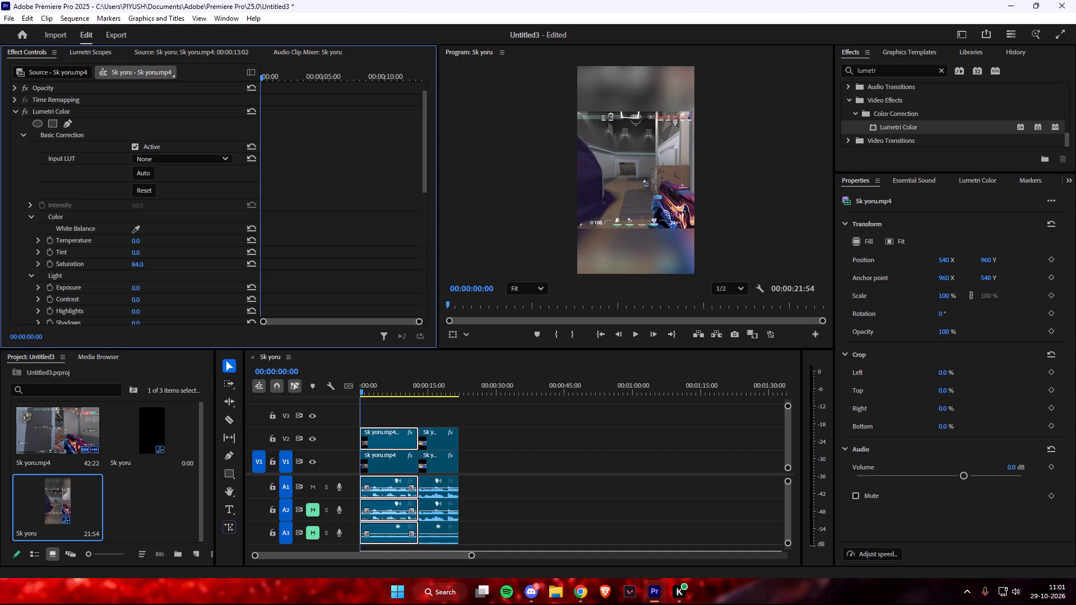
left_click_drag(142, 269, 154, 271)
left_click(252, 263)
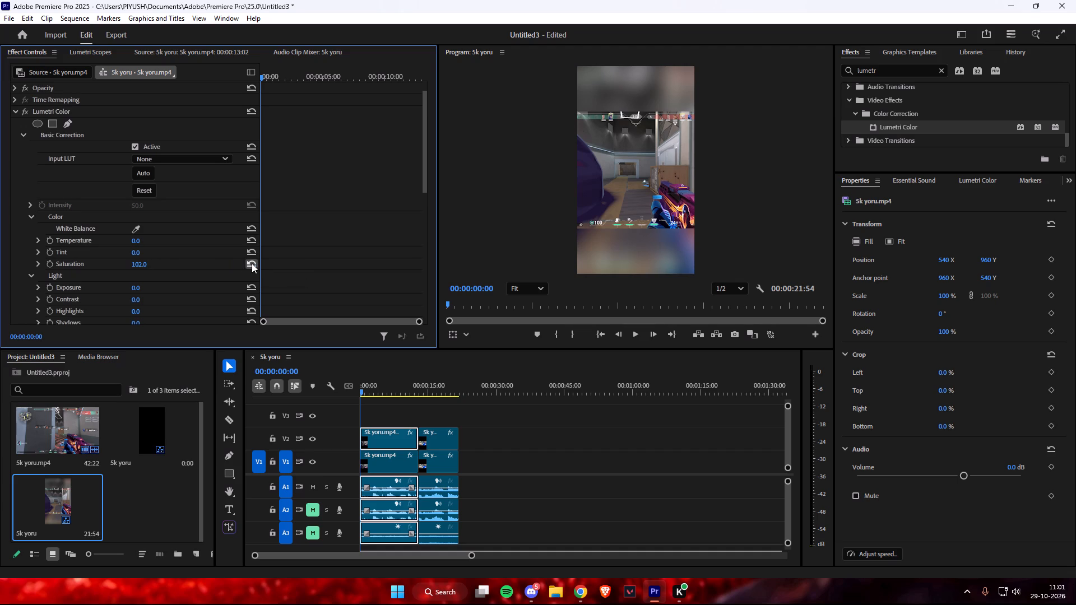
Expand the Creative section of Lumetri Color and set the Basic Correction Contrast of the first V2 clip to -20.
scroll(200, 269, "down", 9)
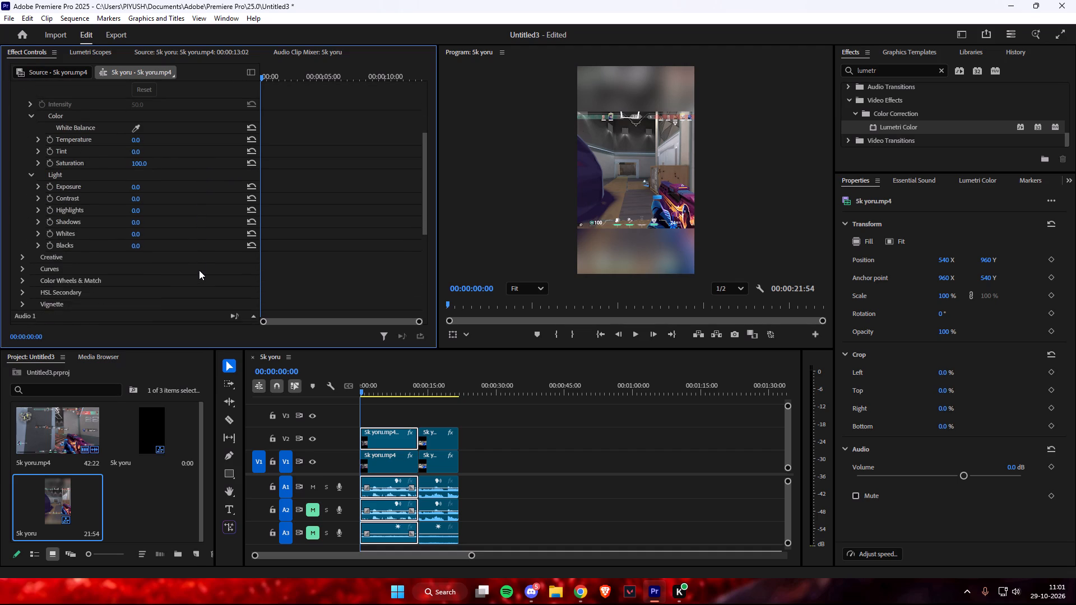
scroll(199, 270, "down", 3)
left_click(22, 224)
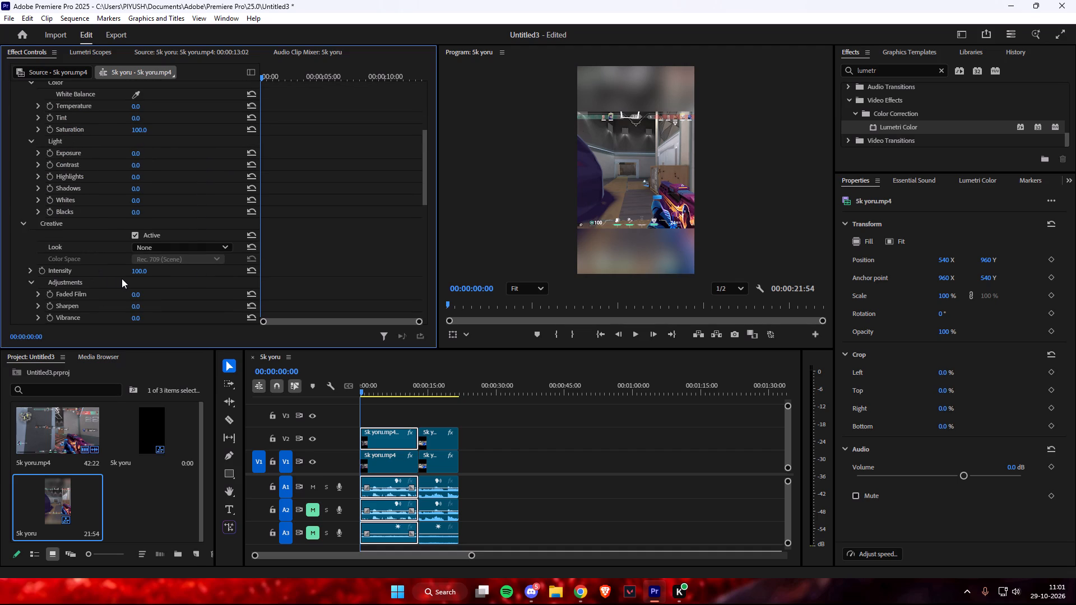
scroll(137, 294, "down", 3)
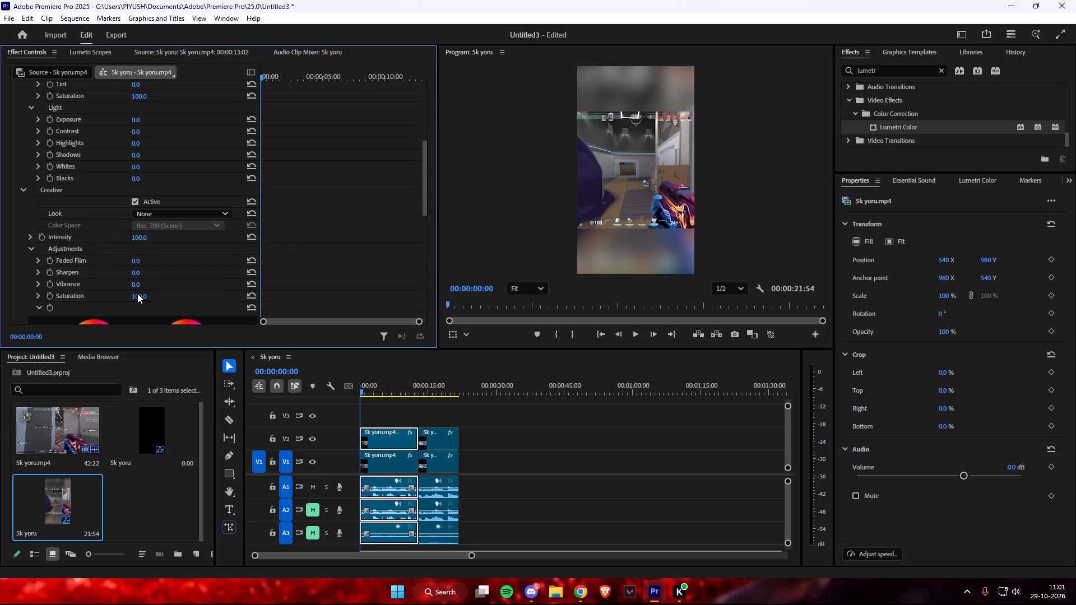
scroll(137, 294, "down", 2)
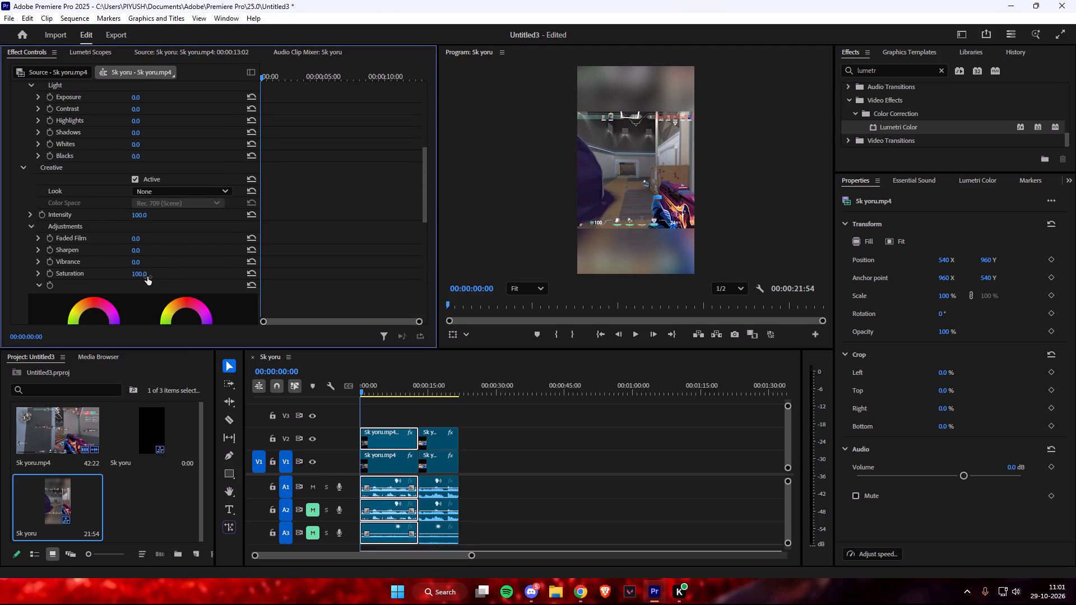
scroll(147, 276, "up", 12)
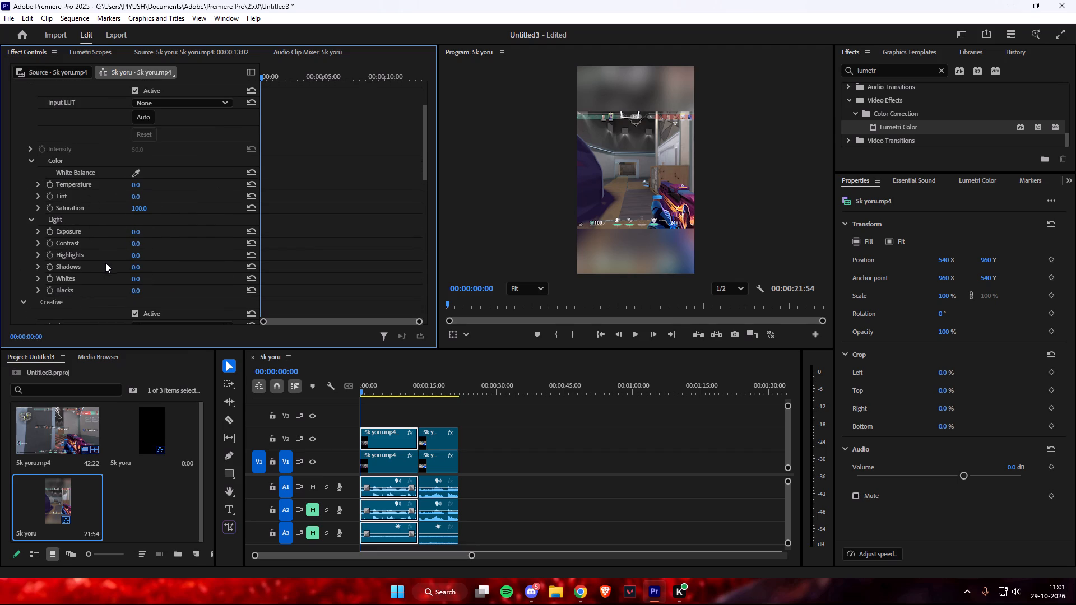
left_click_drag(142, 244, 101, 248)
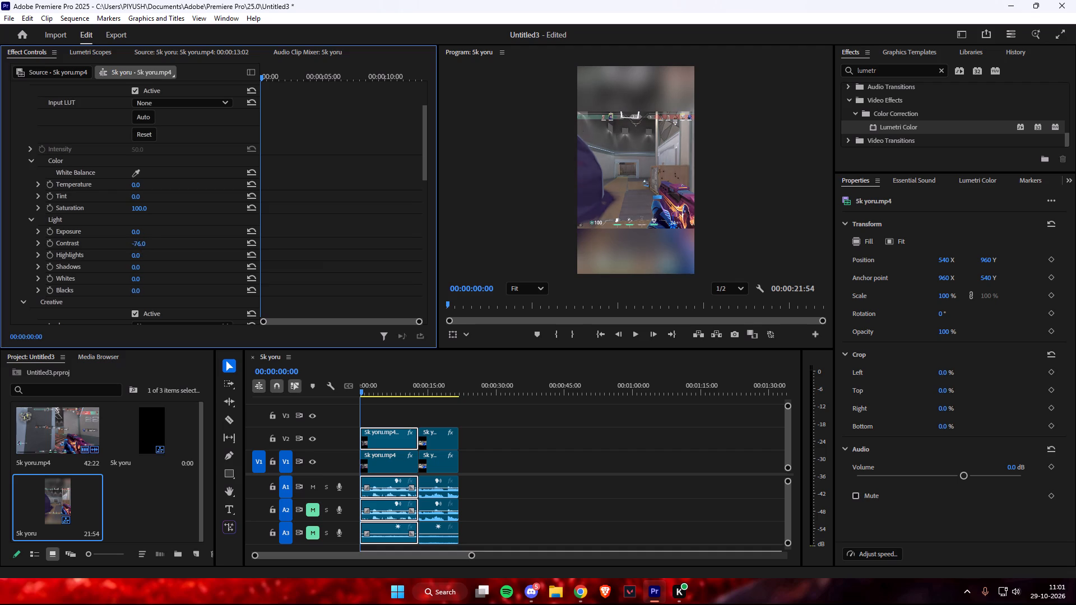
left_click_drag(101, 248, 244, 246)
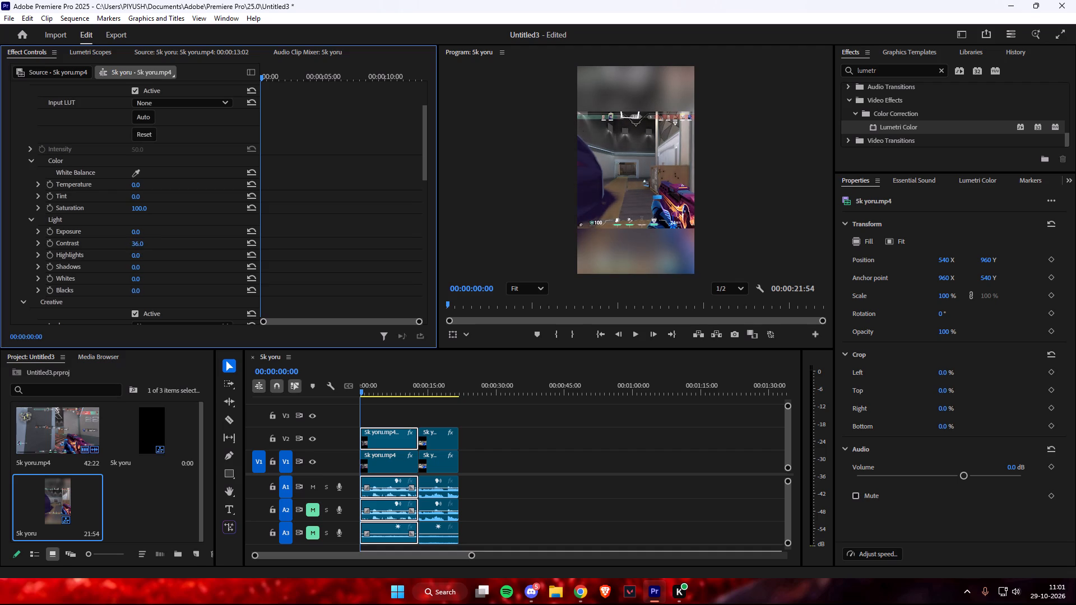
left_click_drag(244, 246, 212, 254)
left_click_drag(212, 254, 220, 255)
left_click_drag(220, 255, 221, 256)
Set the Creative Saturation in the Lumetri Color effect of the first V2 clip to 150.
scroll(167, 236, "down", 6)
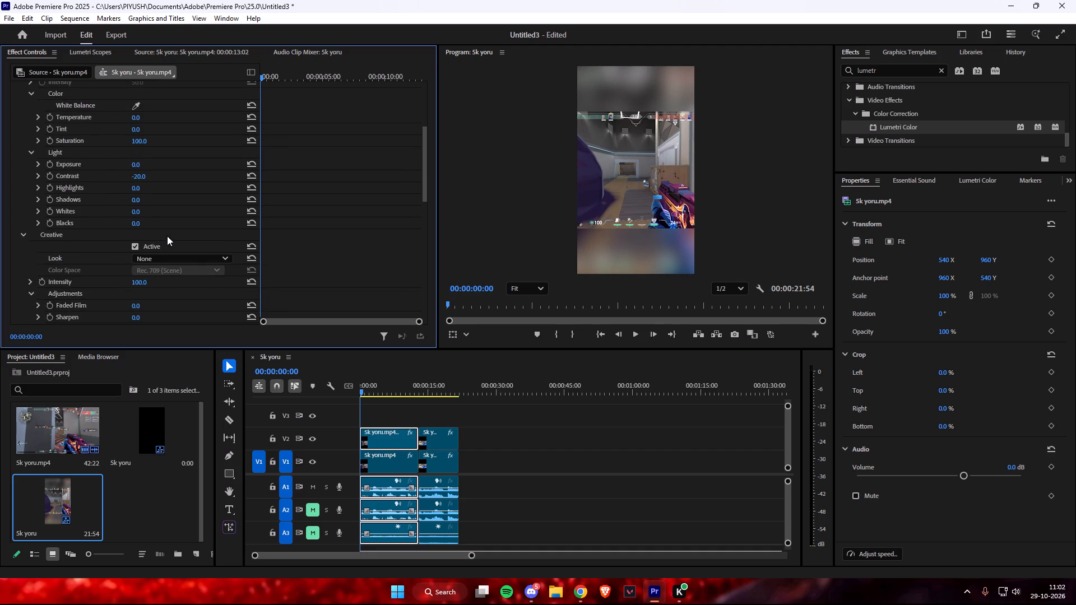
scroll(166, 236, "down", 8)
left_click_drag(143, 249, 168, 251)
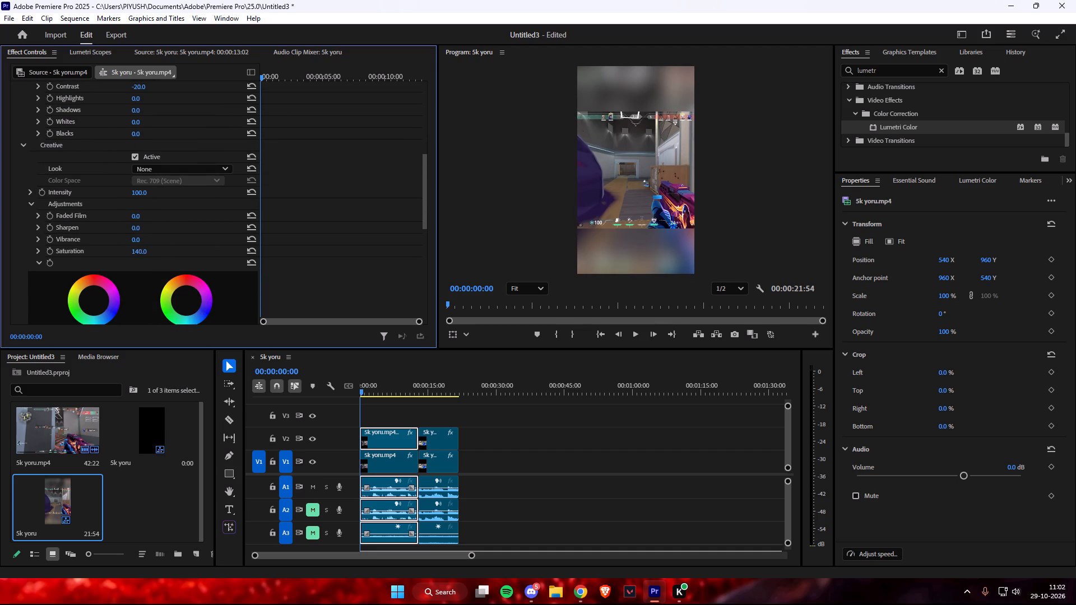
left_click_drag(168, 251, 173, 250)
Play the whole sequence from the start in full screen to review the colour adjustments.
left_click(1064, 32)
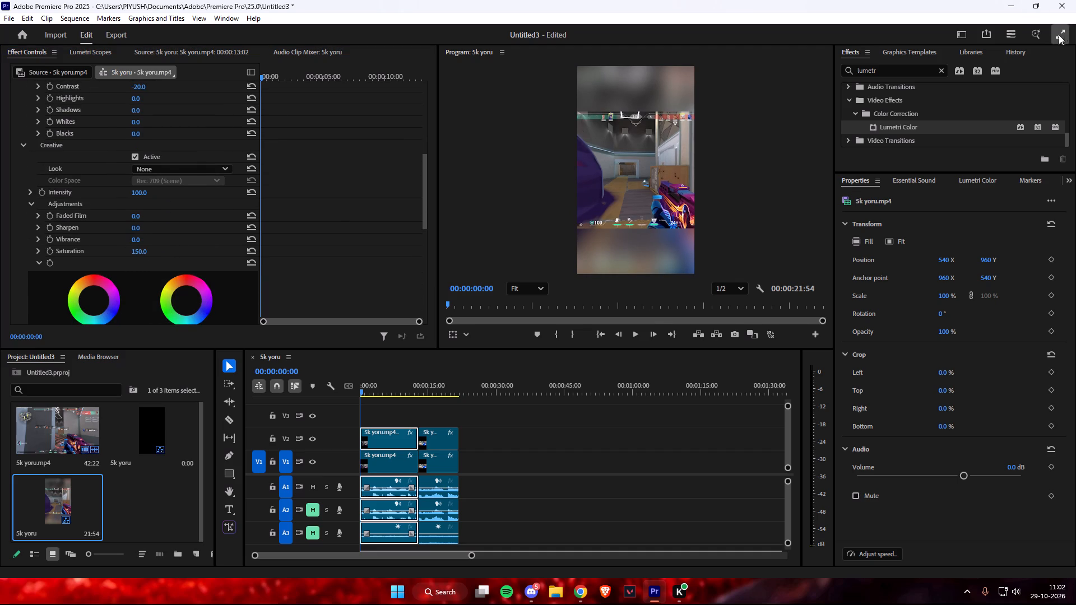
key("space")
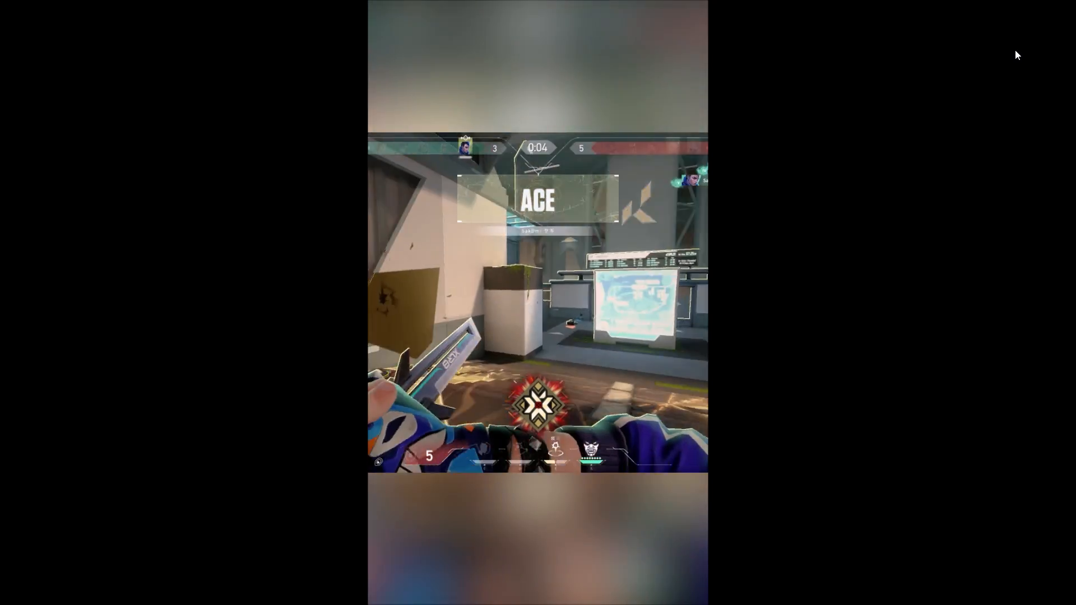
key("Escape")
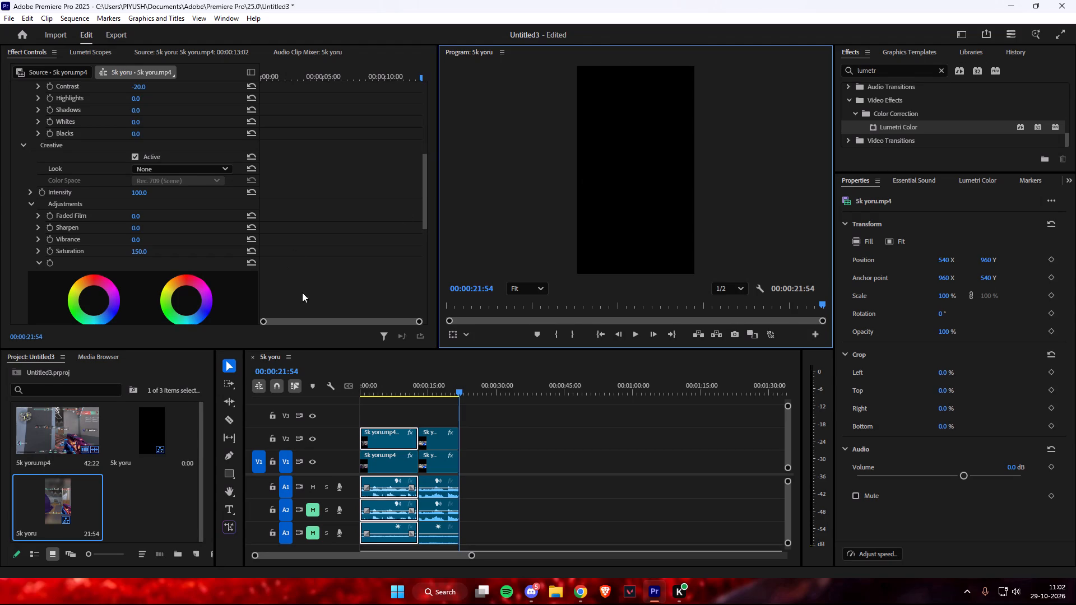
Go back to the Lumetri Color effect's heading and Basic Correction settings for the first V2 clip.
scroll(337, 231, "up", 20)
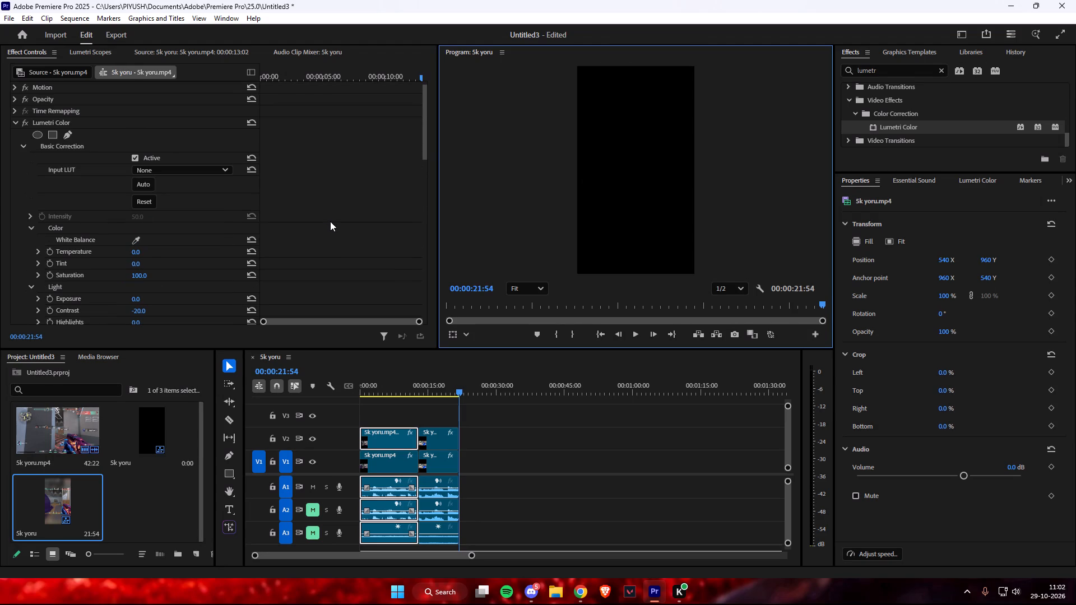
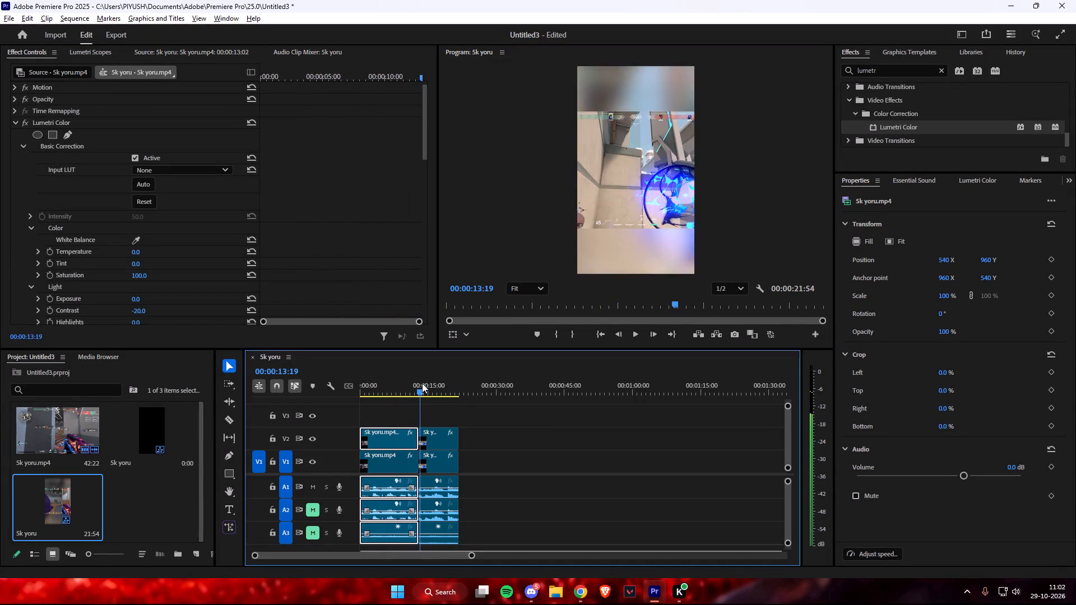
Play the sequence in full screen from the current position to review the graded footage.
left_click(1063, 33)
key("space")
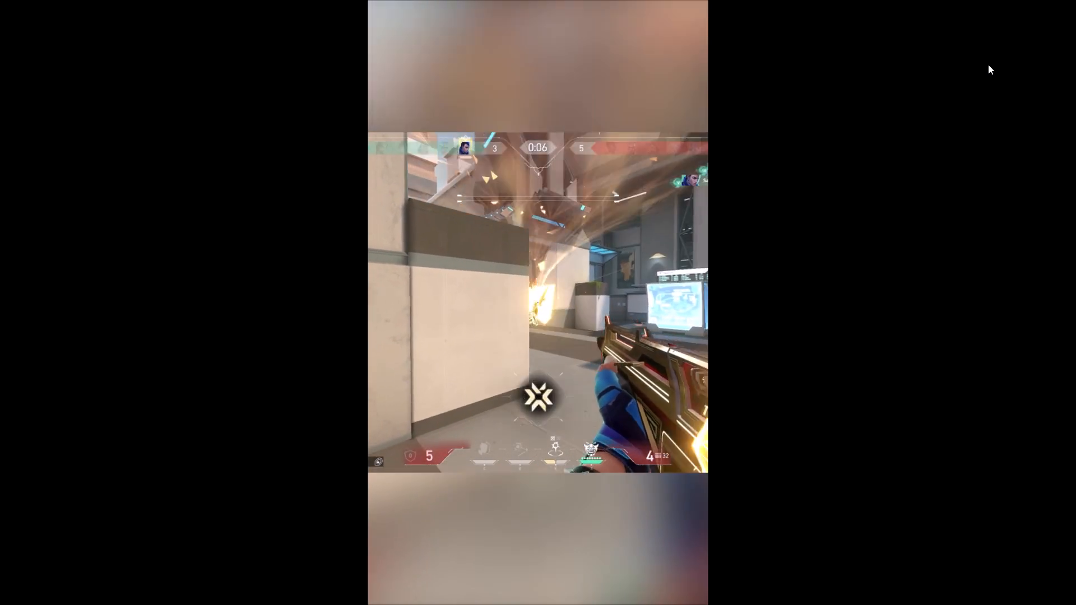
key("Escape")
key("space")
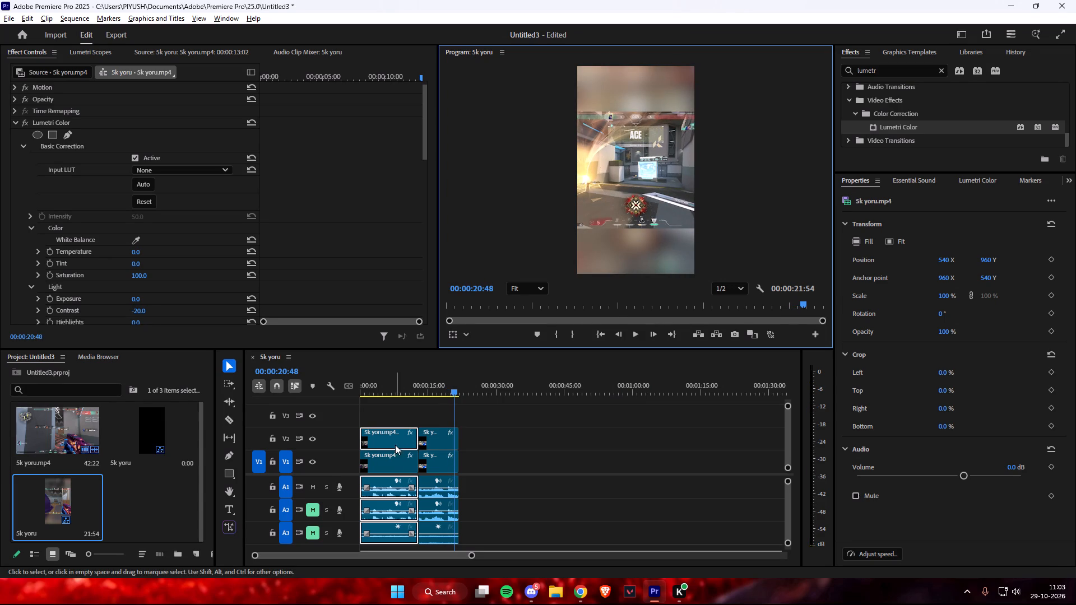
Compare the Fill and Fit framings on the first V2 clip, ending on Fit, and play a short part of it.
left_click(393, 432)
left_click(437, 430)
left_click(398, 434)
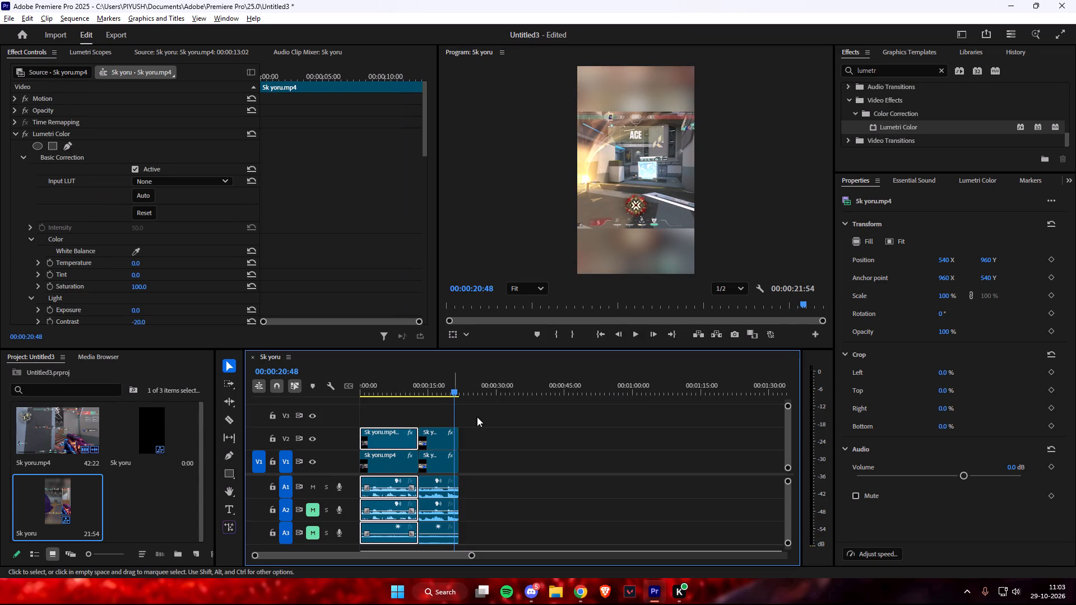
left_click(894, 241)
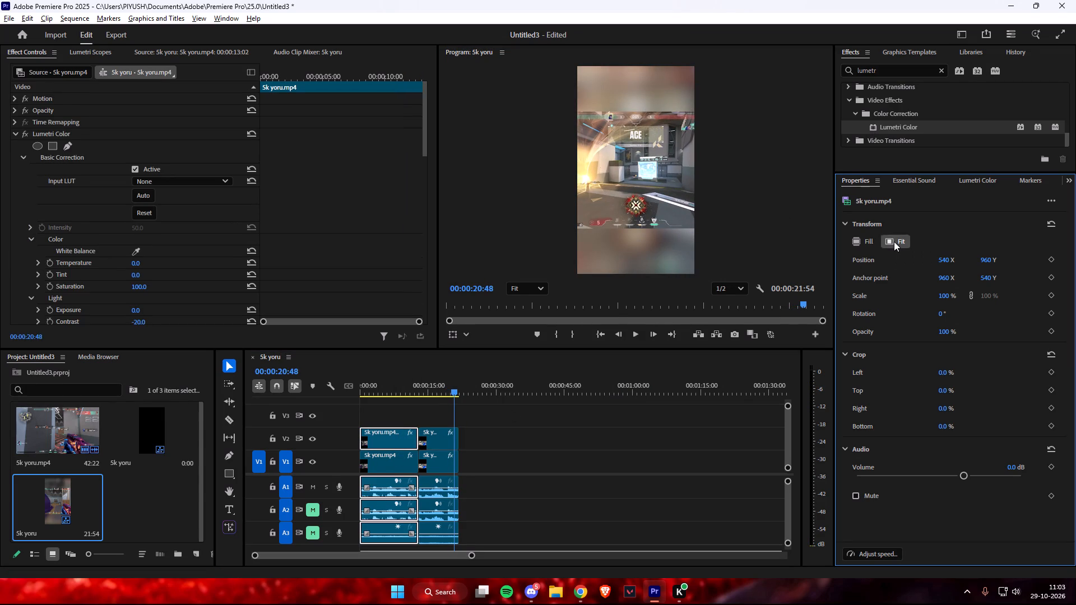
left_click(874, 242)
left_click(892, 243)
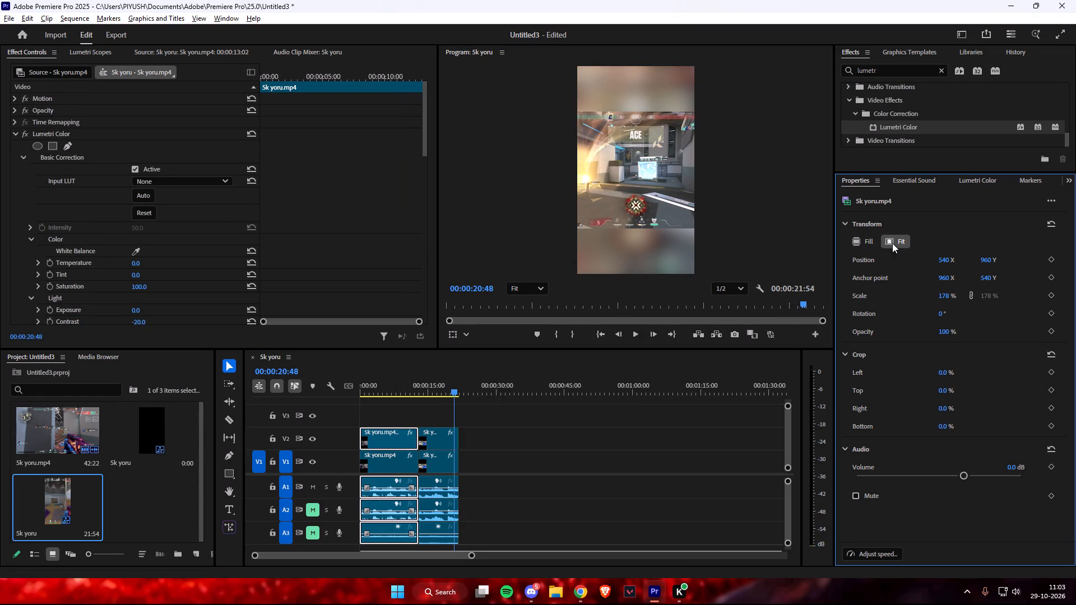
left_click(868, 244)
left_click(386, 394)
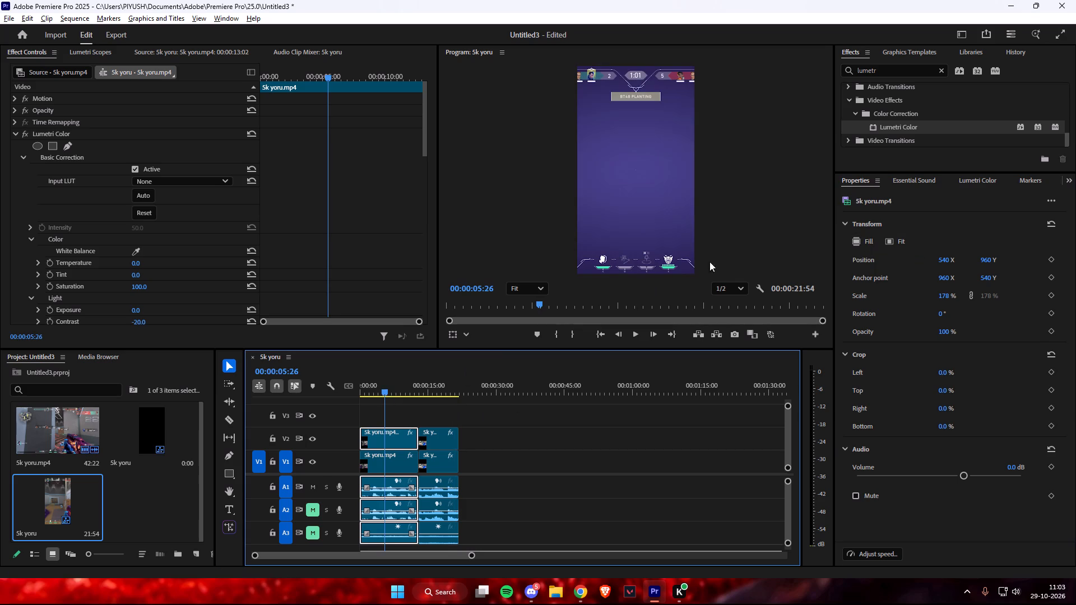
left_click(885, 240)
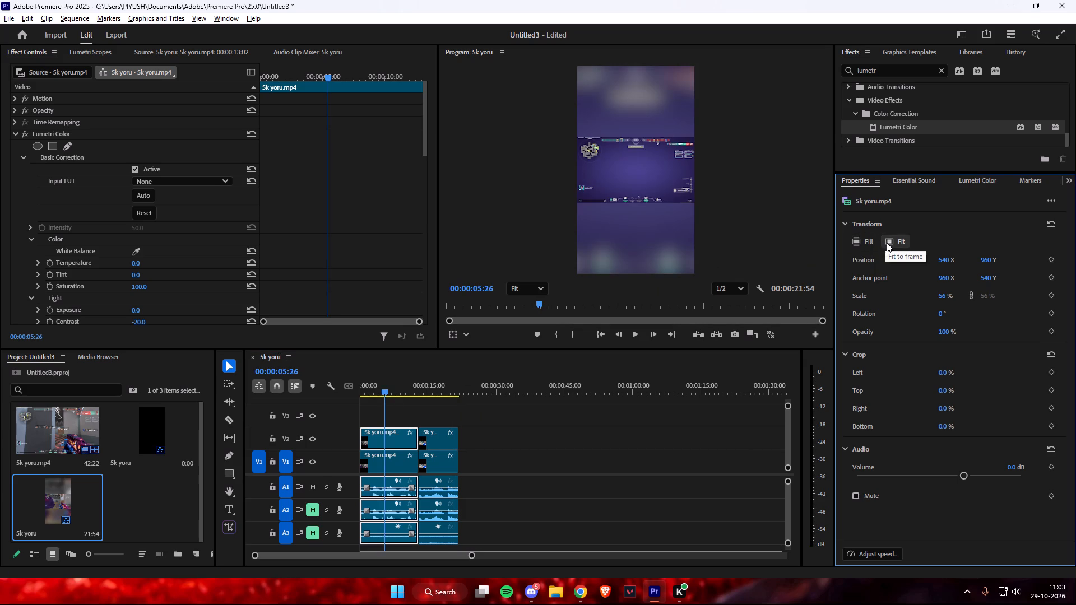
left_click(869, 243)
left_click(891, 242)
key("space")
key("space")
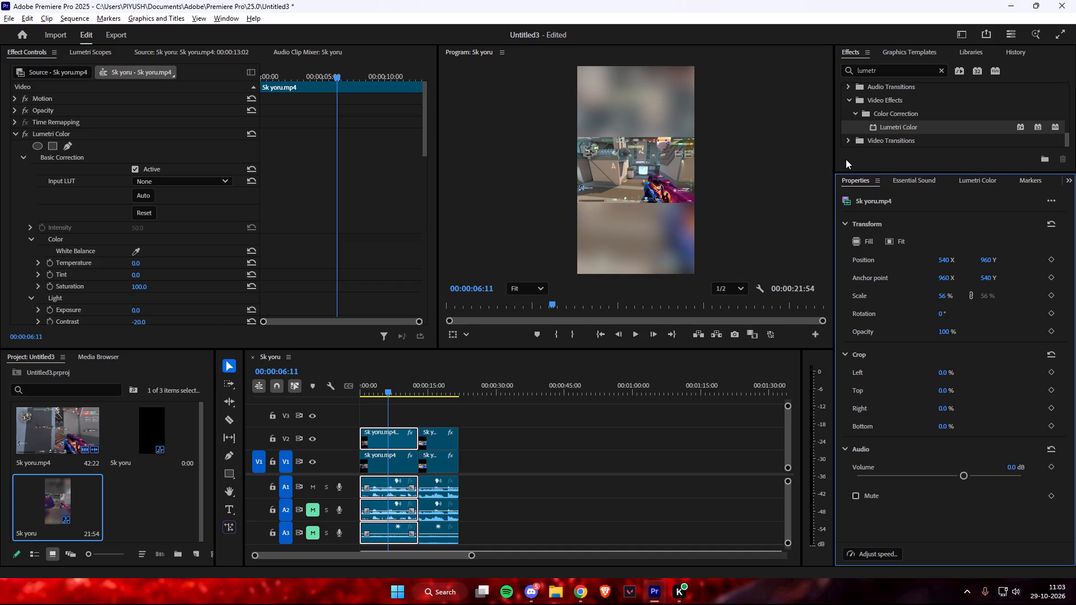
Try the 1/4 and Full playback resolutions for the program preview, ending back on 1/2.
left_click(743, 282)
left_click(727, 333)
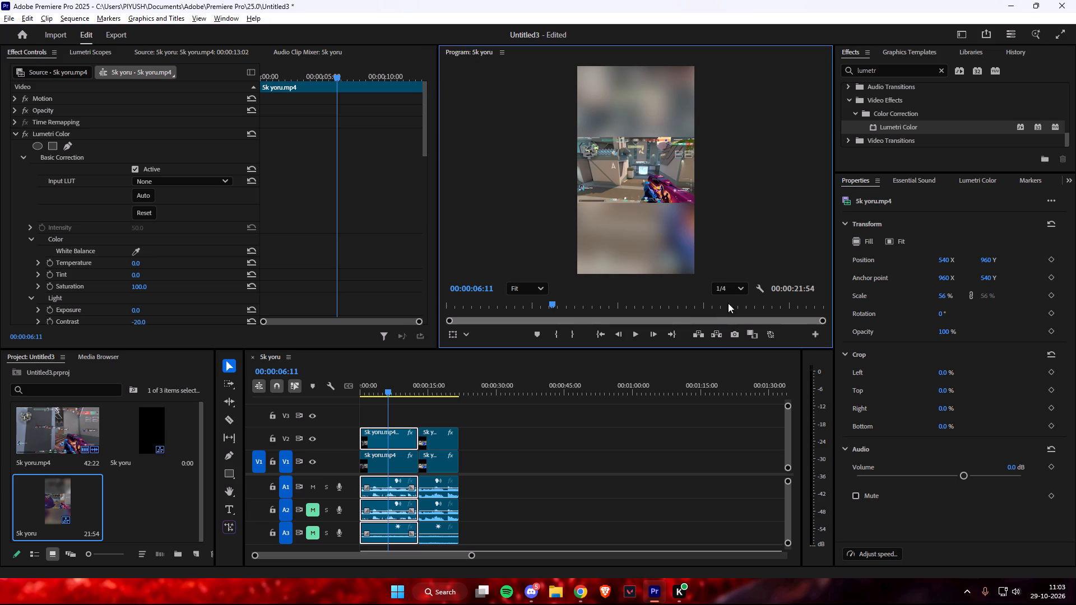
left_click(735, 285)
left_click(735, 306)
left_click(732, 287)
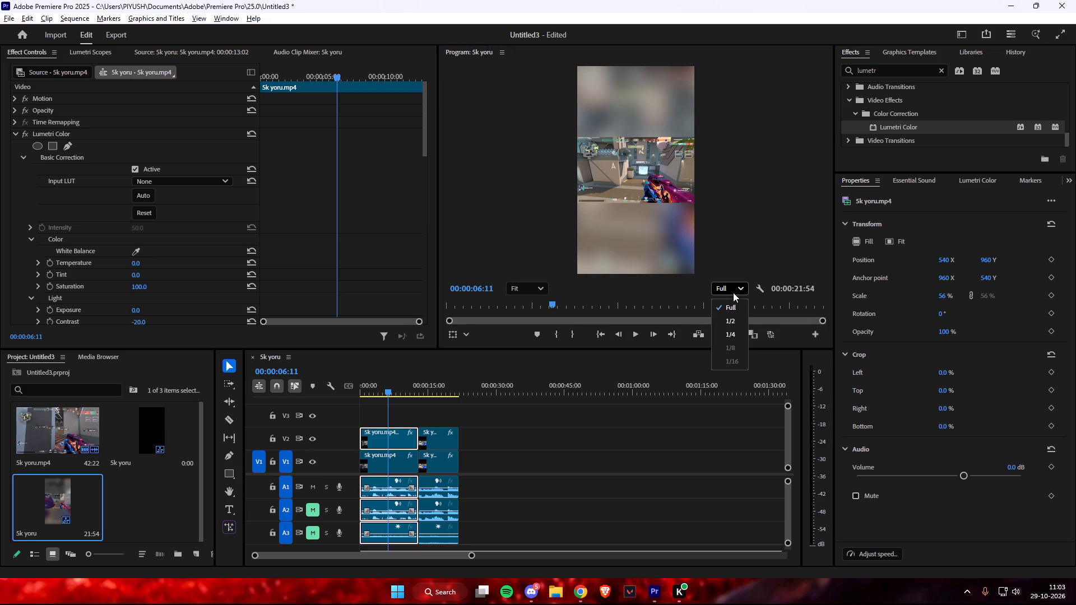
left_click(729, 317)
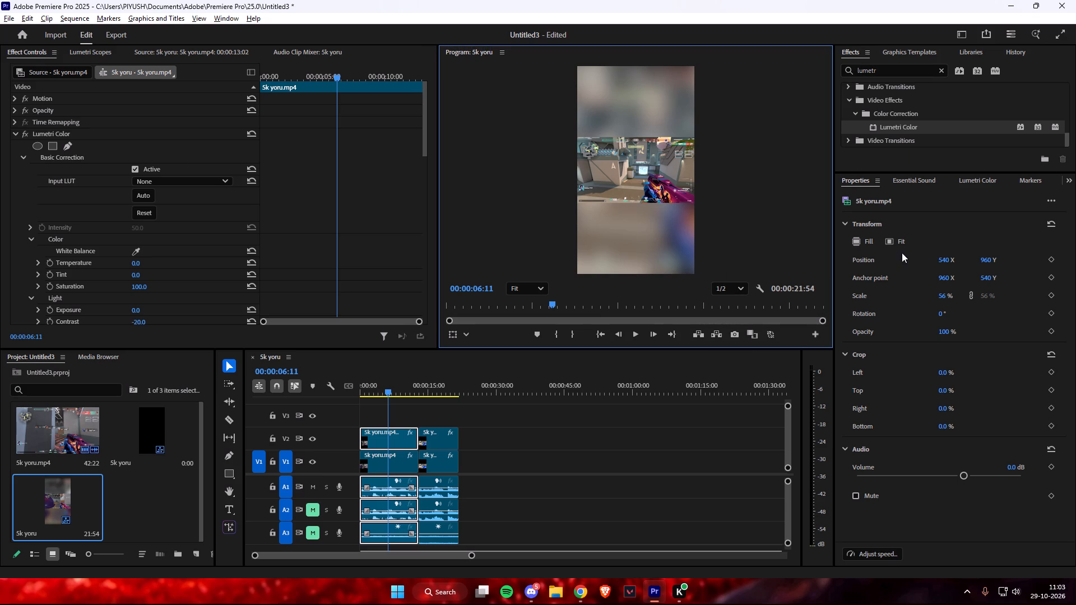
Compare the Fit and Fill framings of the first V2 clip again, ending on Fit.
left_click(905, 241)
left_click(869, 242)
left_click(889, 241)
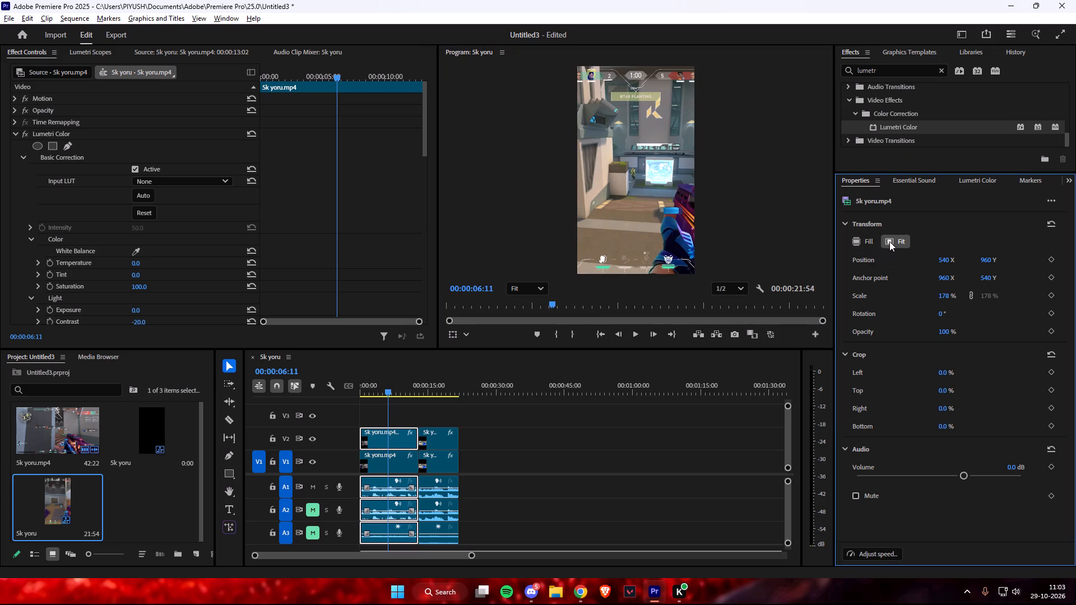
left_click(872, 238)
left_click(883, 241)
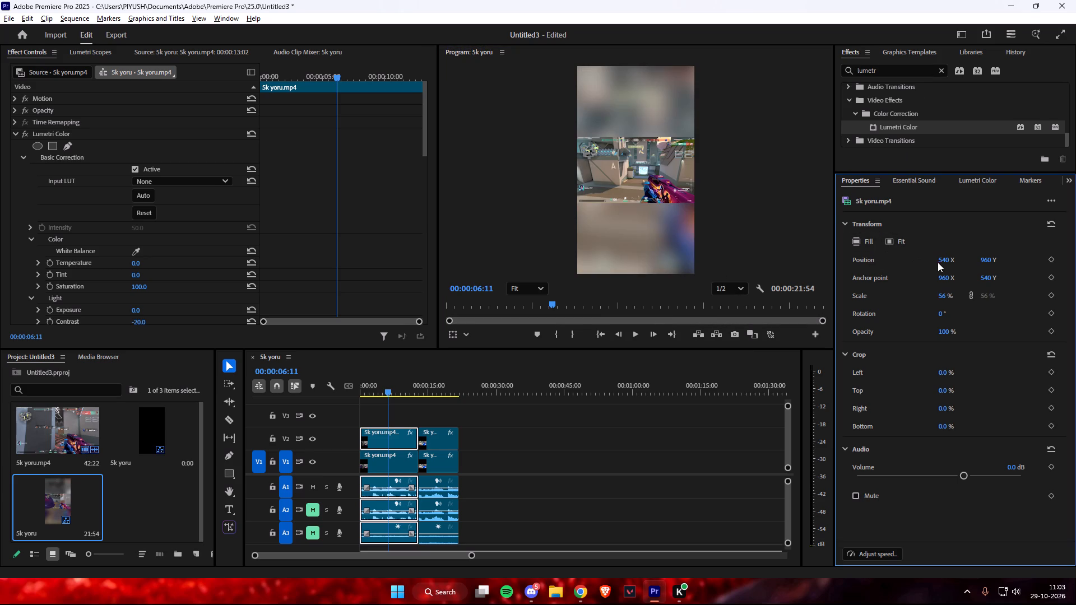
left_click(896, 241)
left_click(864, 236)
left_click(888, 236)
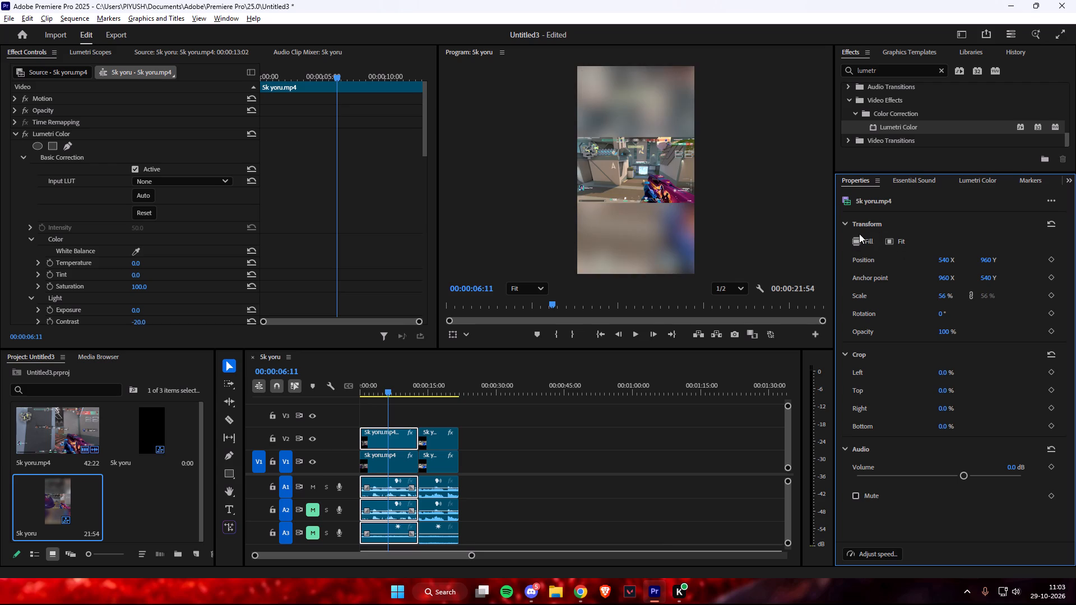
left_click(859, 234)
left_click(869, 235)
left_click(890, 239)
Scale the first V2 clip up to 120%.
left_click_drag(944, 293, 972, 298)
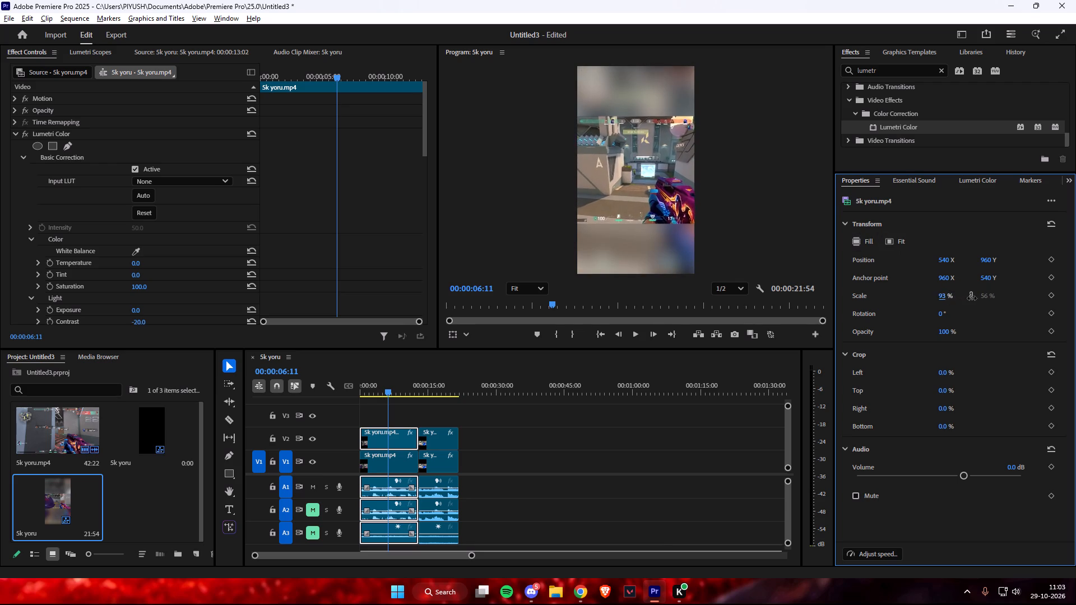
left_click_drag(972, 298, 987, 300)
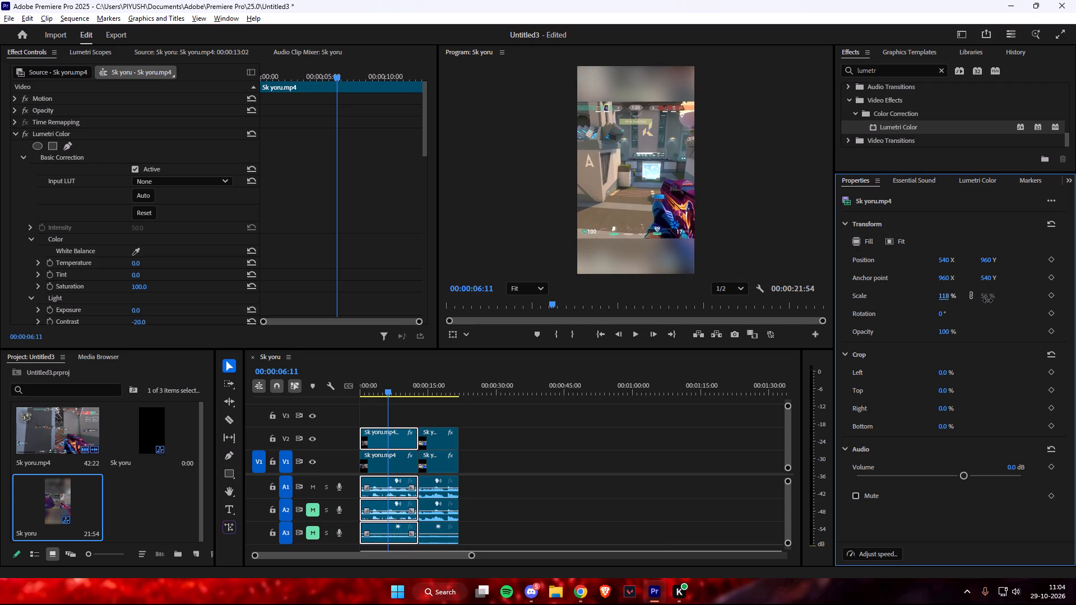
left_click_drag(987, 300, 987, 300)
left_click_drag(987, 300, 987, 299)
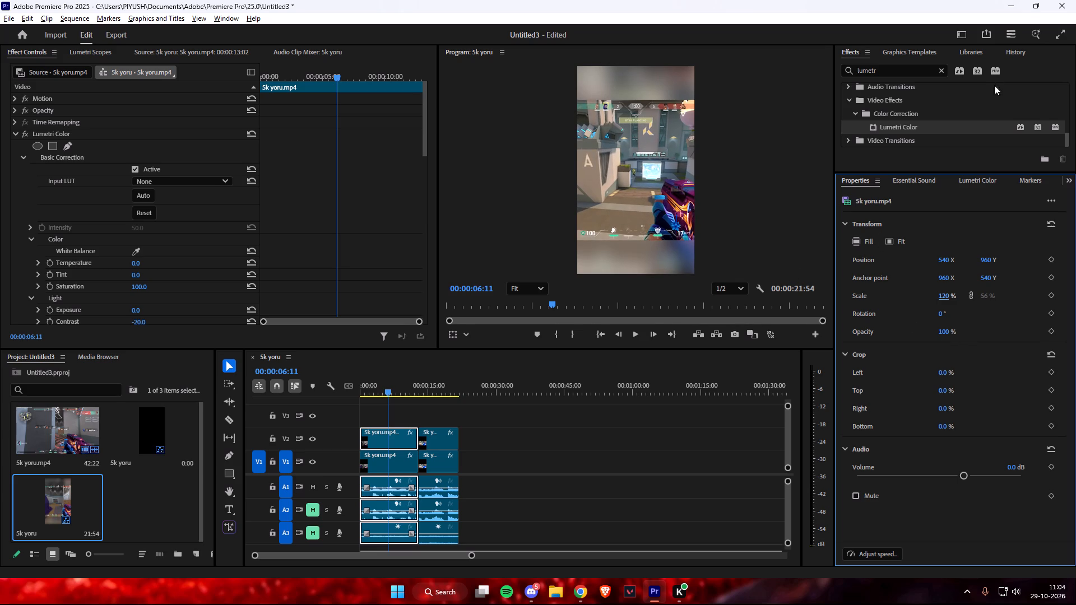
Play the enlarged first V2 clip in full screen to check its framing.
left_click(1061, 34)
key("space")
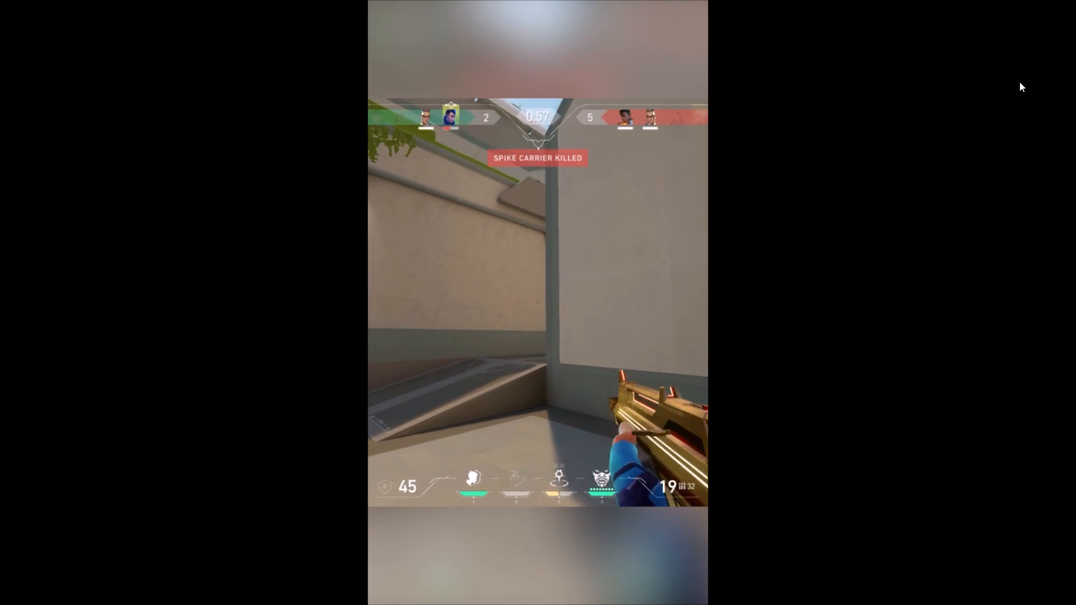
key("space")
key("Escape")
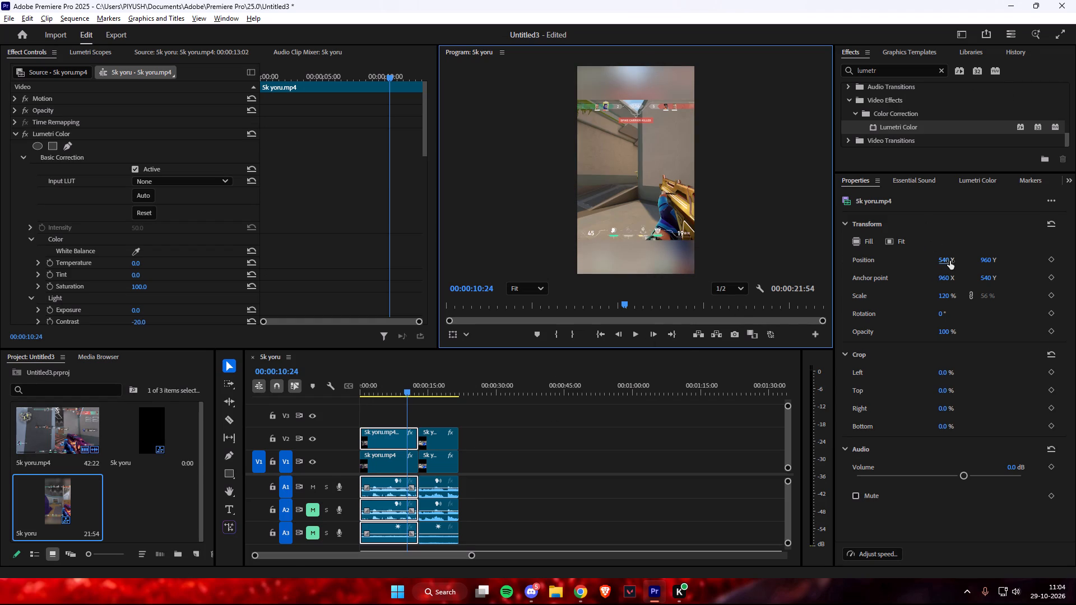
Shift the first V2 clip horizontally to a Position X of 484.
left_click_drag(950, 260, 882, 258)
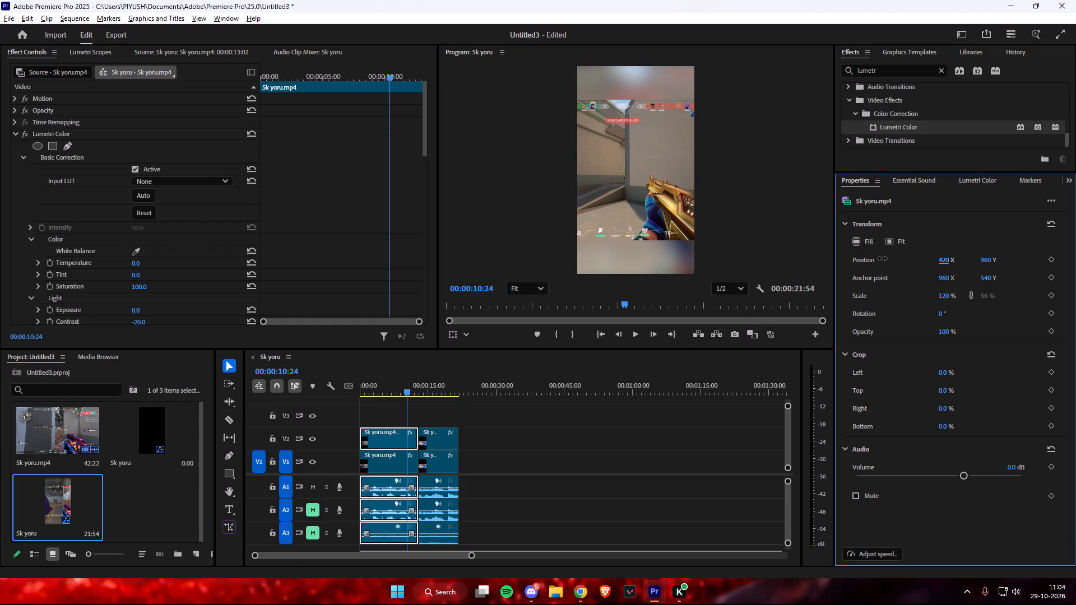
left_click_drag(882, 258, 886, 259)
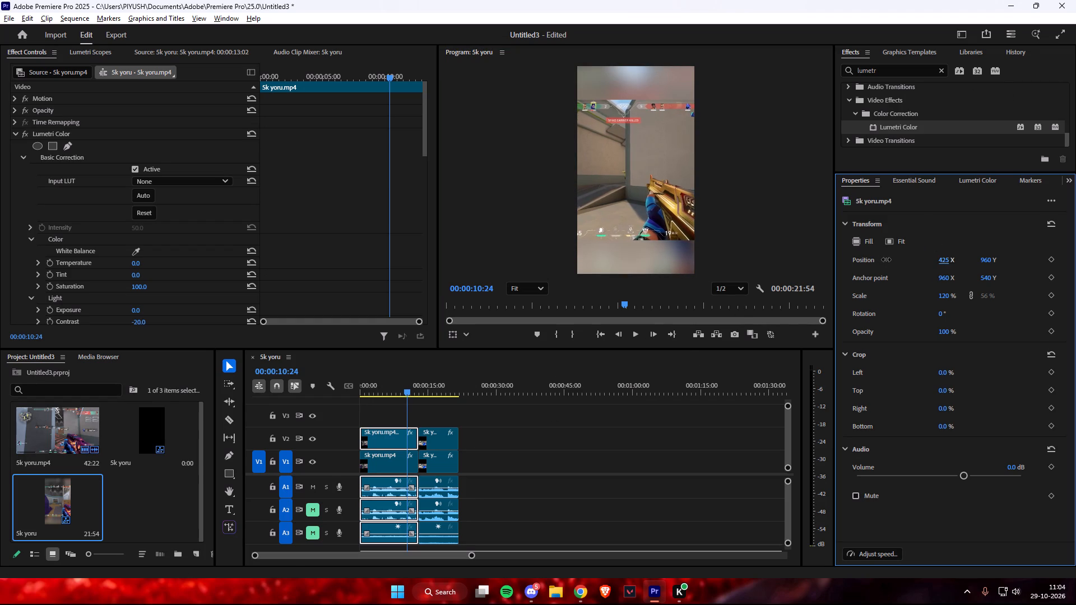
left_click_drag(886, 259, 891, 262)
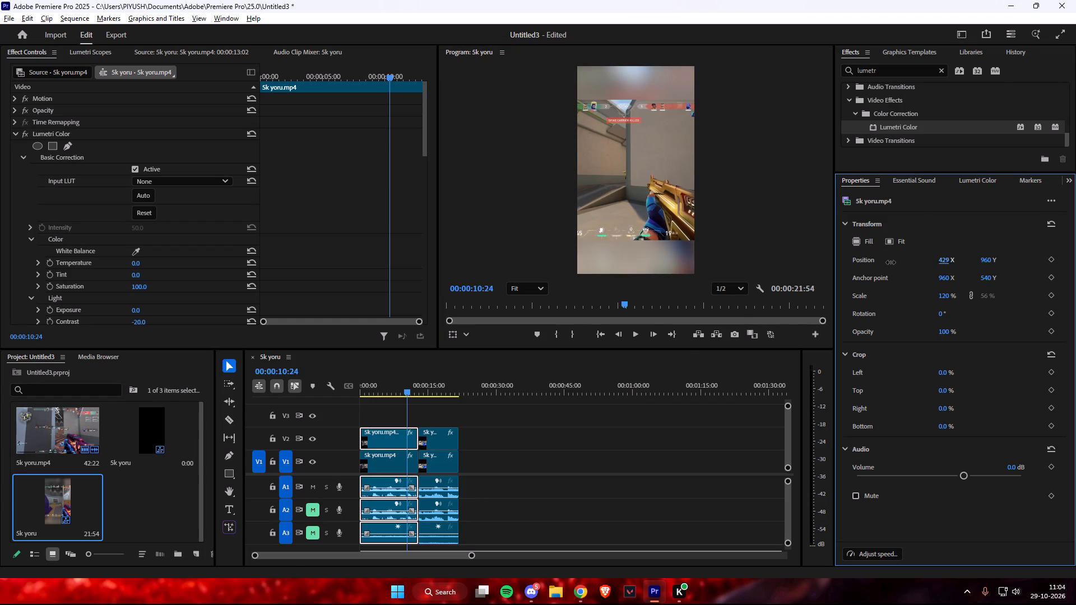
left_click_drag(891, 262, 902, 262)
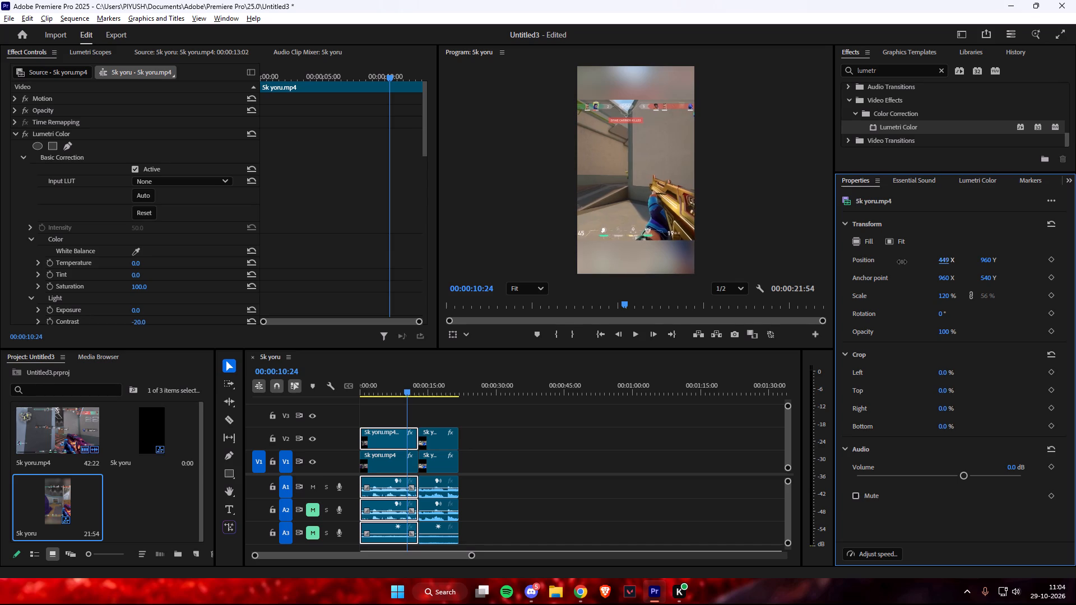
left_click_drag(902, 262, 918, 264)
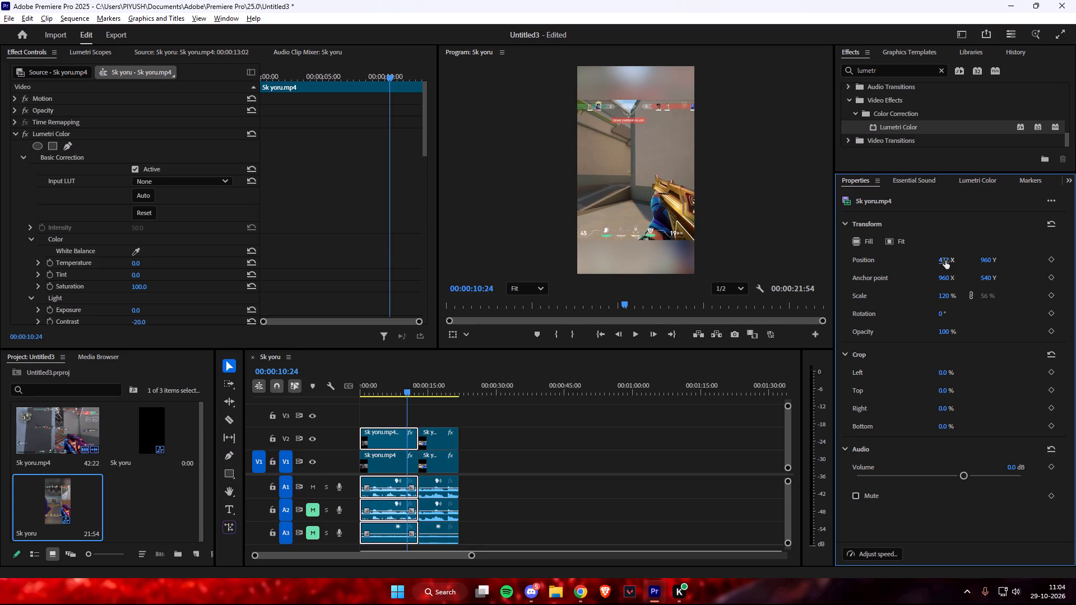
left_click_drag(946, 259, 960, 260)
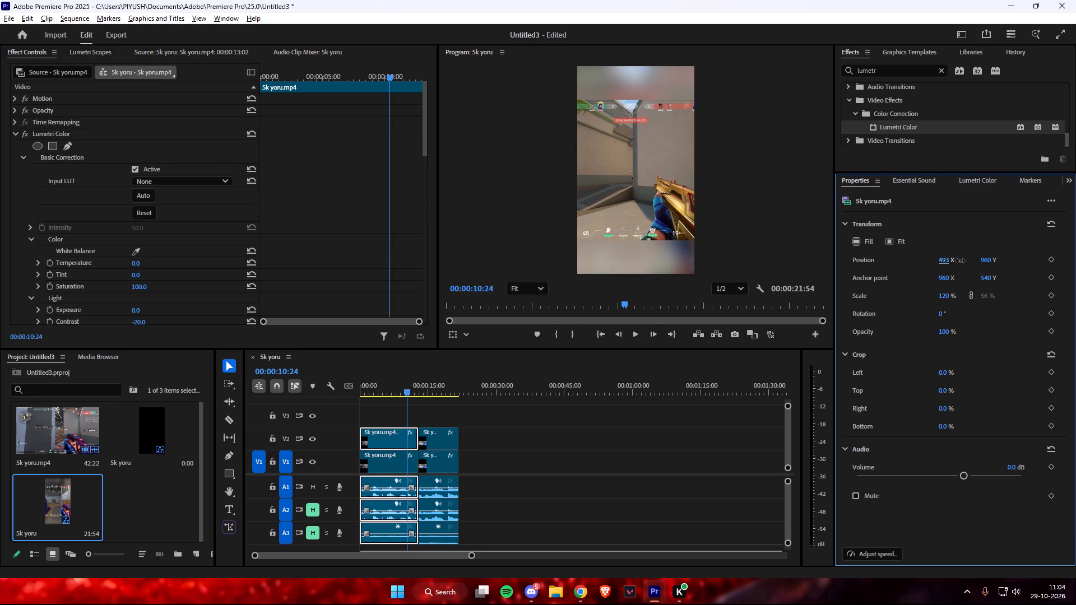
left_click_drag(960, 260, 942, 254)
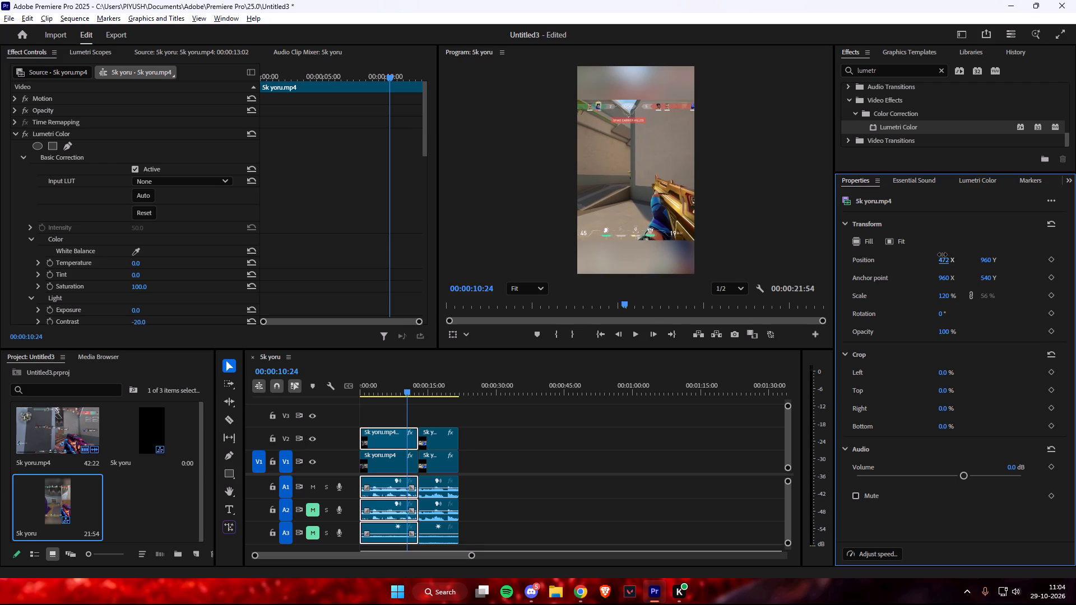
left_click_drag(942, 254, 949, 255)
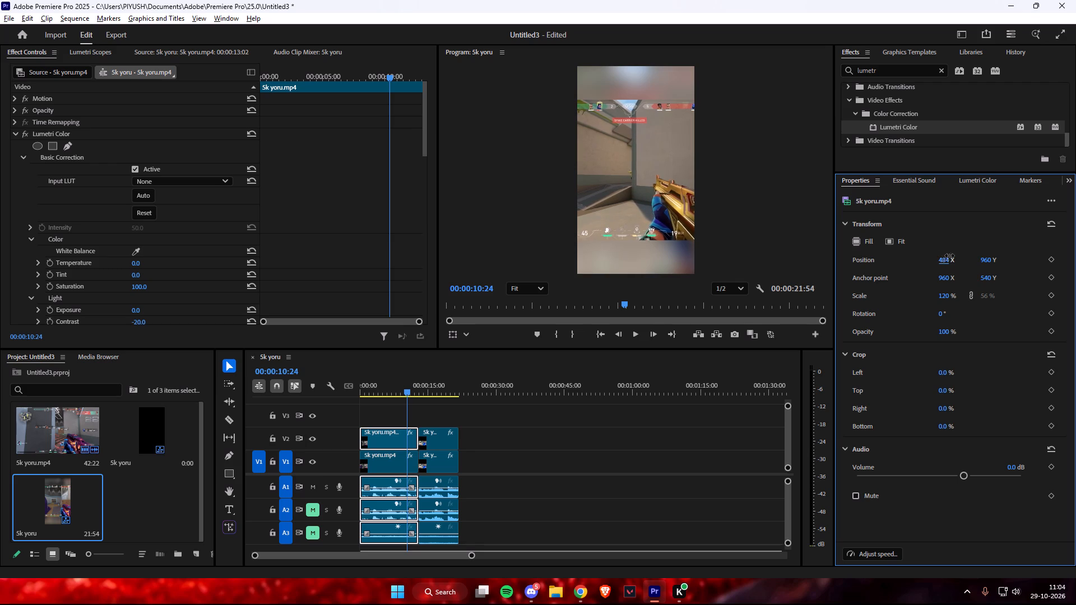
left_click_drag(949, 255, 954, 257)
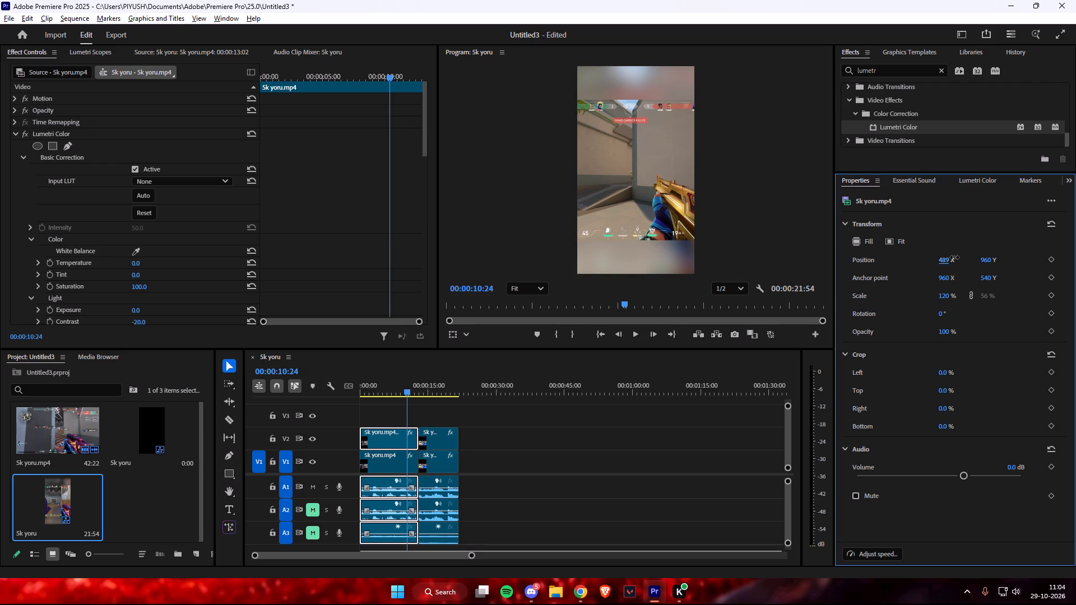
left_click_drag(954, 257, 952, 257)
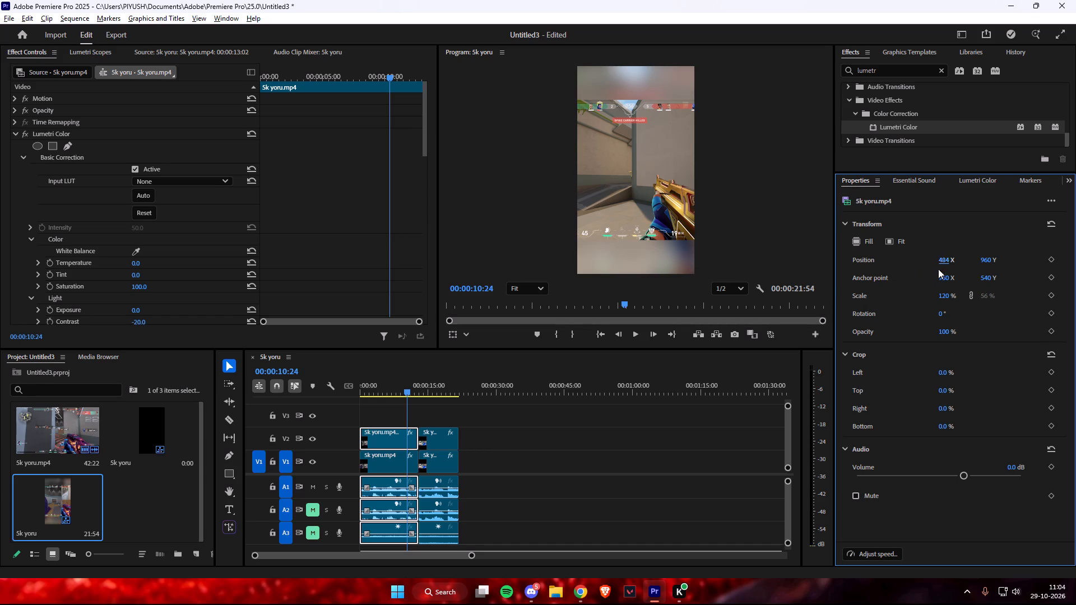
Copy the first V2 clip's Position X of 484 to the second V2 clip.
double_click(945, 261)
double_click(953, 263)
key("ctrl+c")
left_click(439, 429)
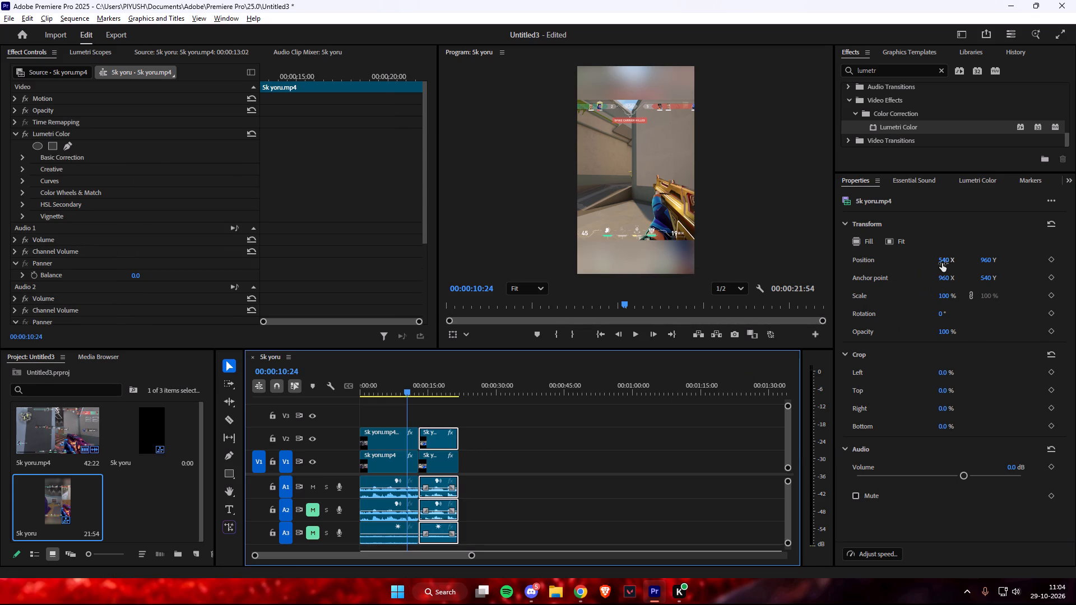
double_click(942, 263)
key("ctrl+v")
left_click(931, 222)
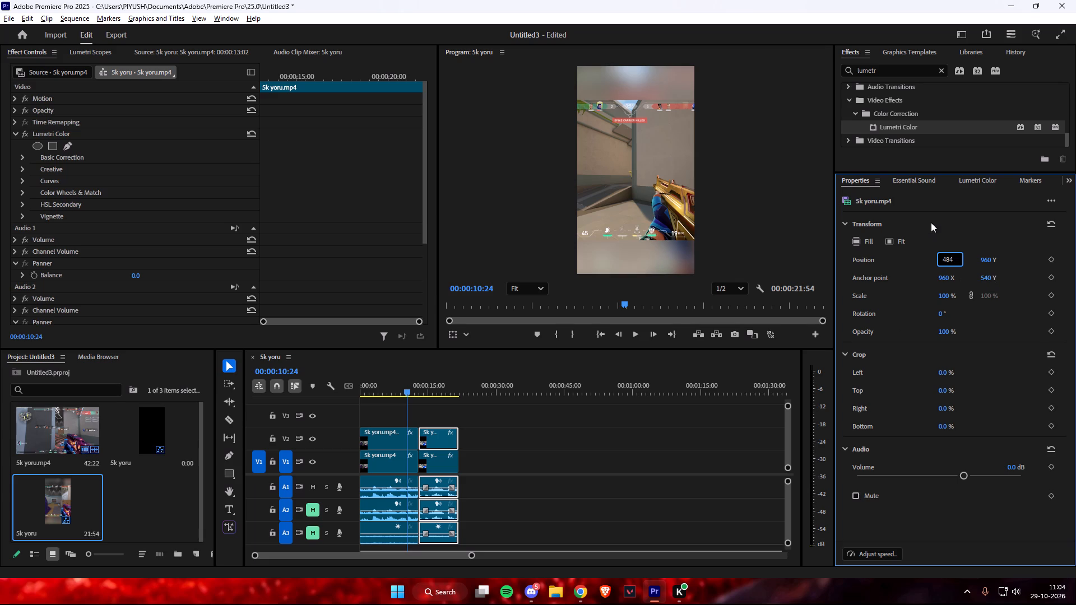
Copy the first V2 clip's 120% scale to the second V2 clip.
left_click(379, 434)
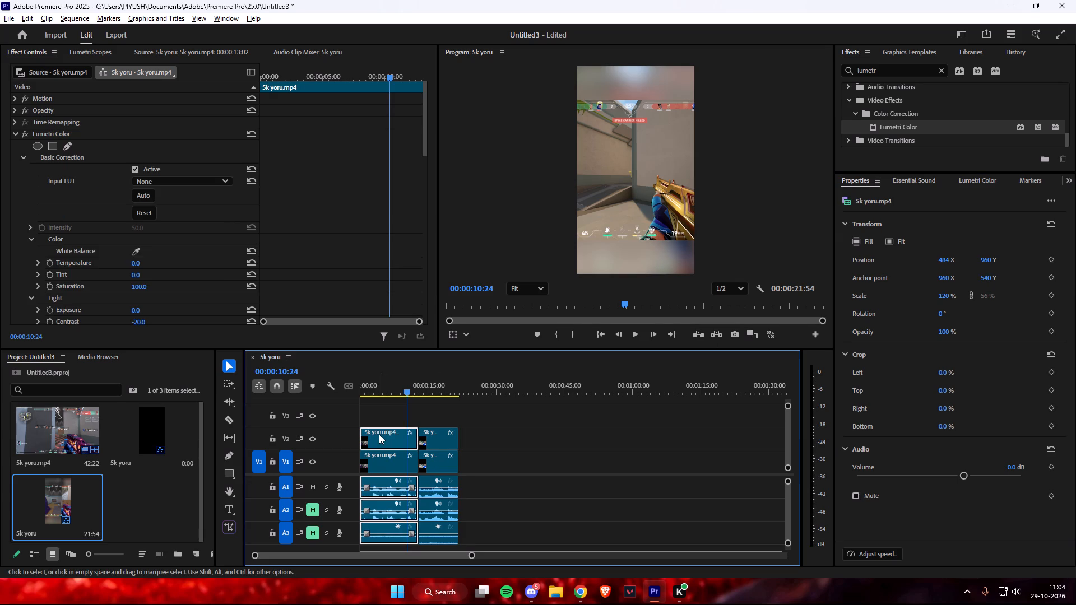
double_click(948, 294)
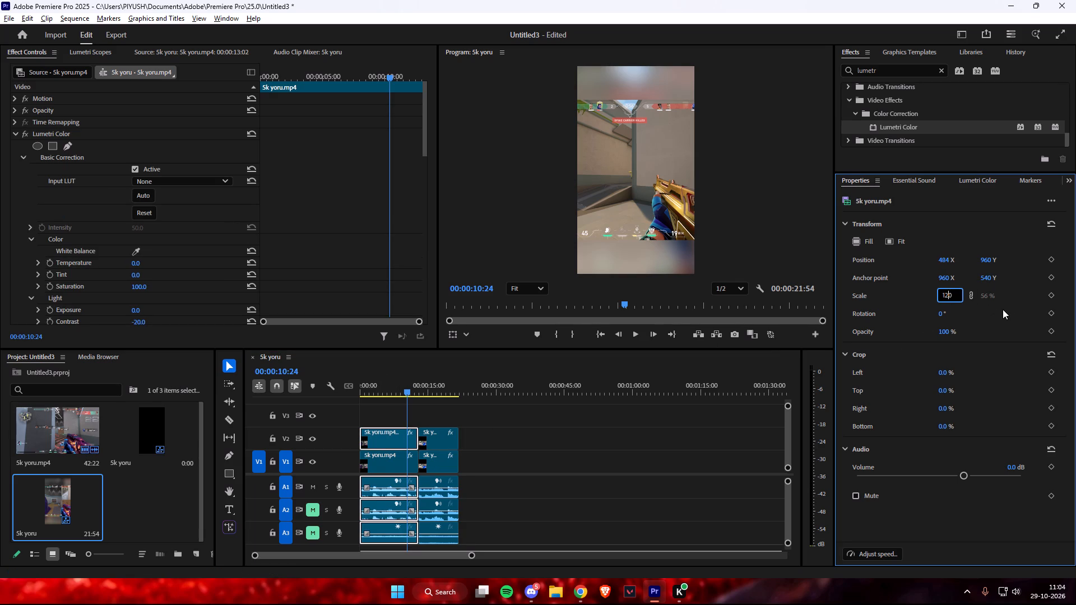
key("ctrl+a")
key("ctrl+c")
left_click(436, 429)
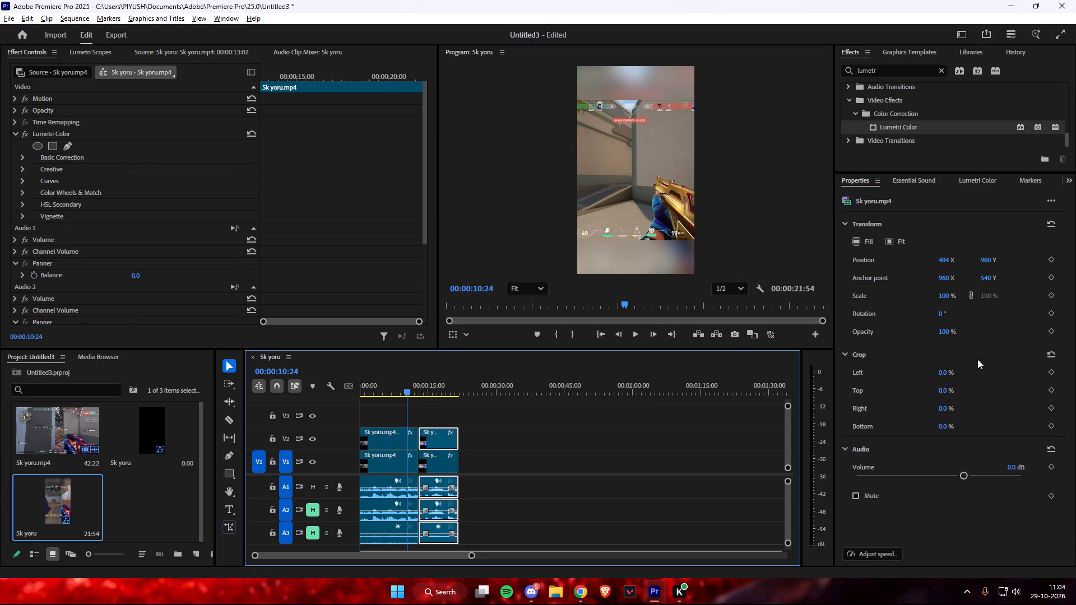
double_click(945, 295)
double_click(948, 291)
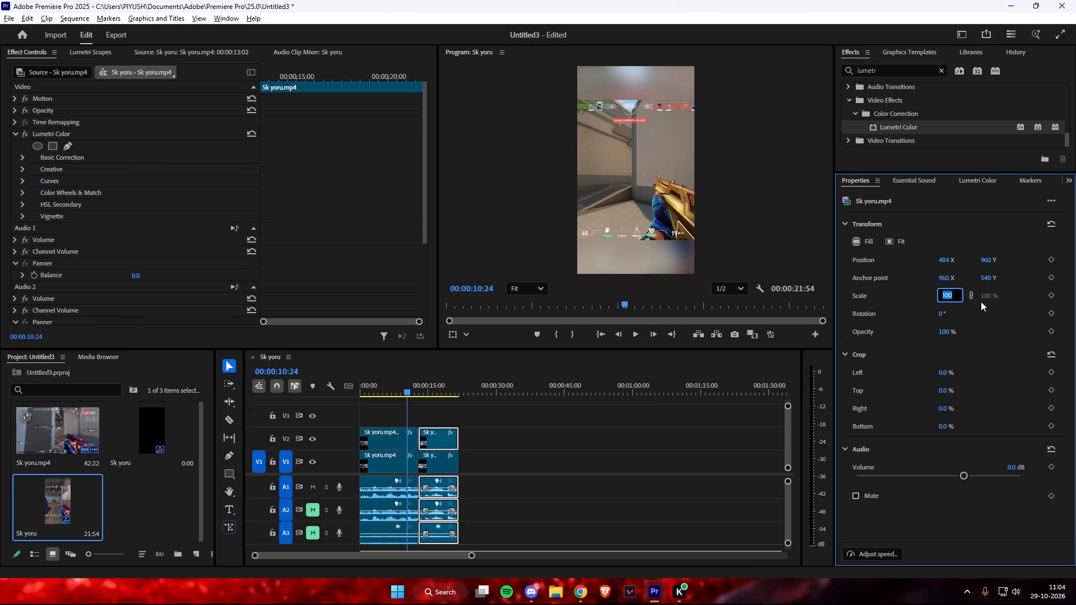
key("ctrl+v")
left_click(953, 210)
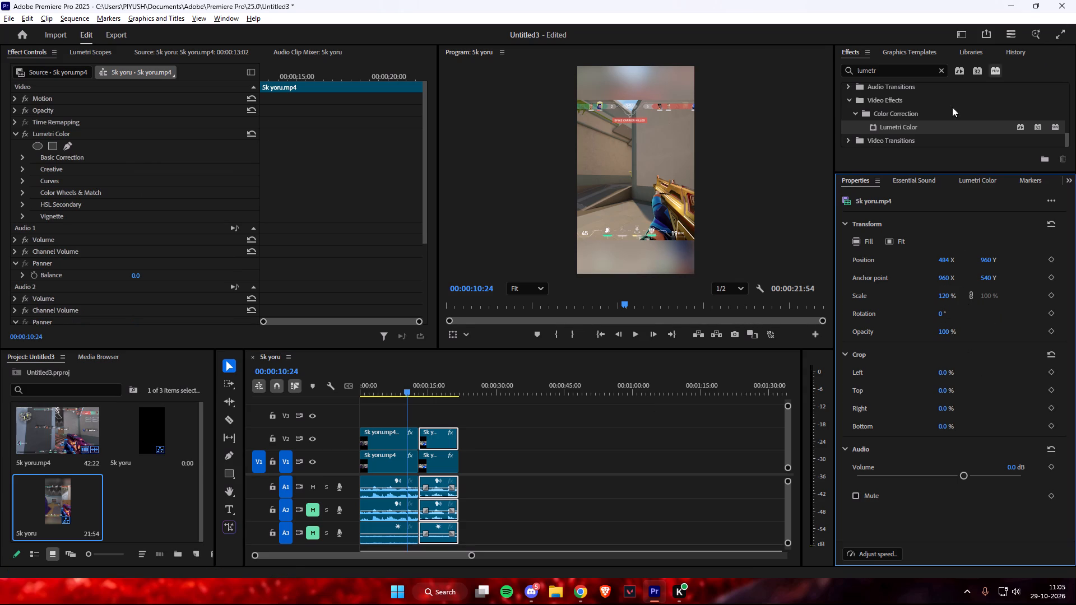
Play the whole sequence in full screen from the start to check the framing of both clips.
left_click_drag(380, 392, 350, 387)
left_click(1063, 32)
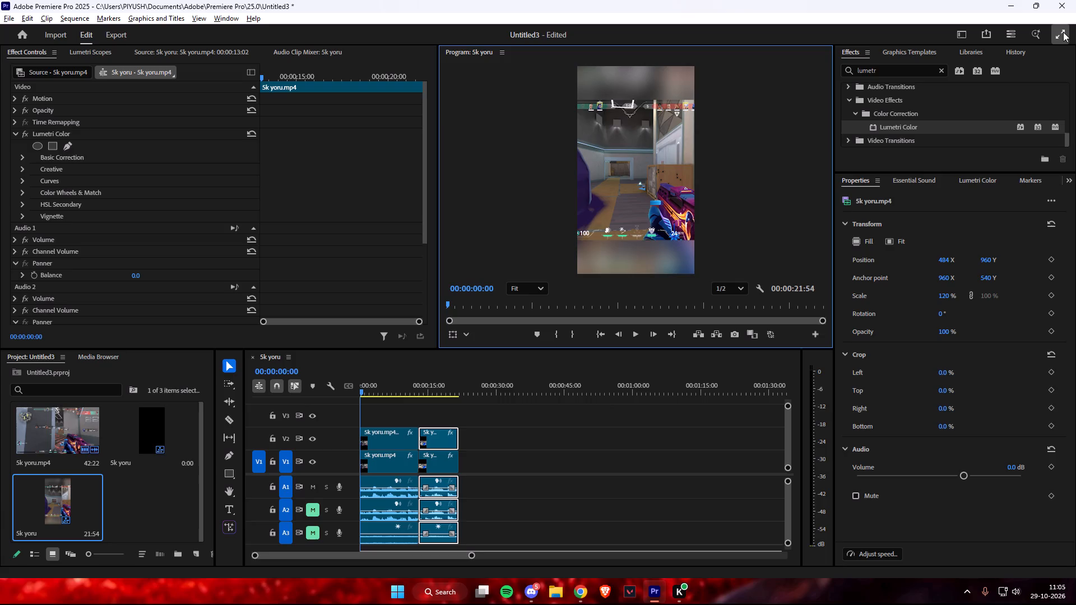
key("space")
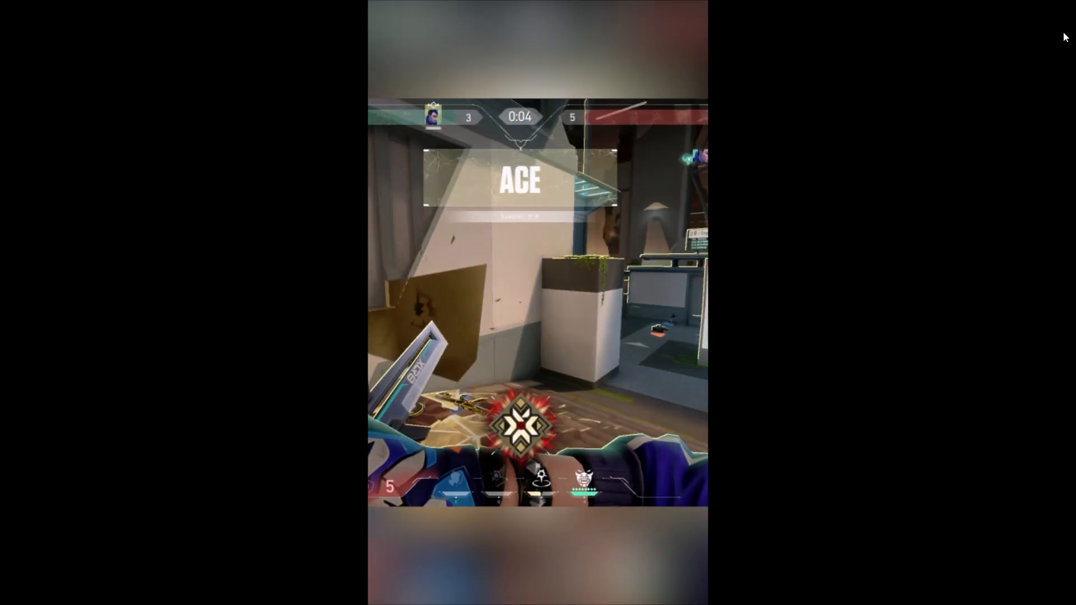
key("Escape")
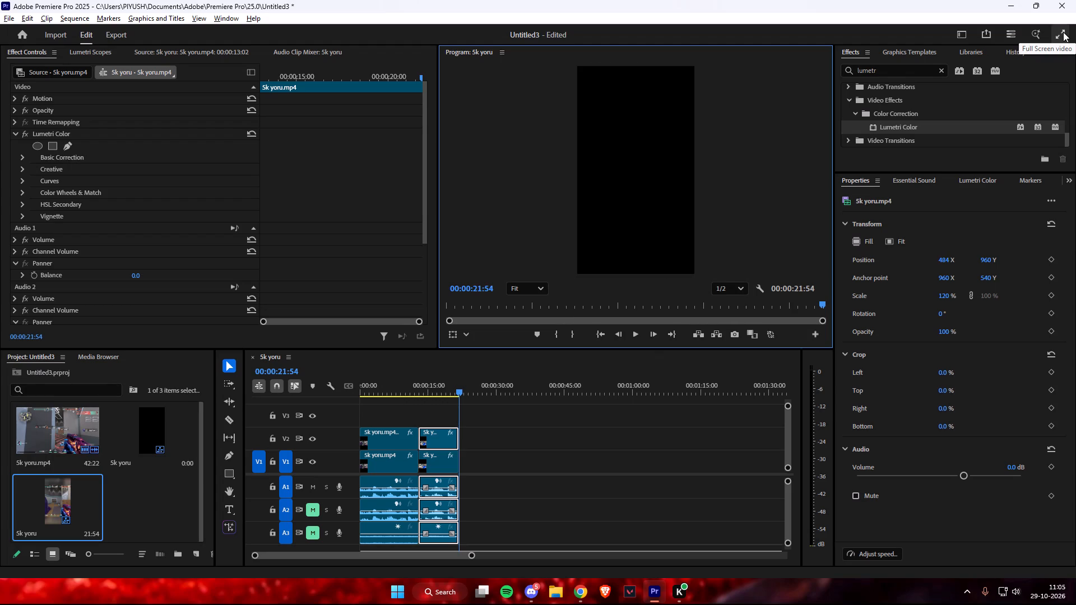
Scrub through the sequence to review the framing of both clips over the blurred background.
left_click_drag(374, 398, 355, 398)
left_click(380, 397)
left_click(369, 392)
left_click_drag(366, 392, 364, 392)
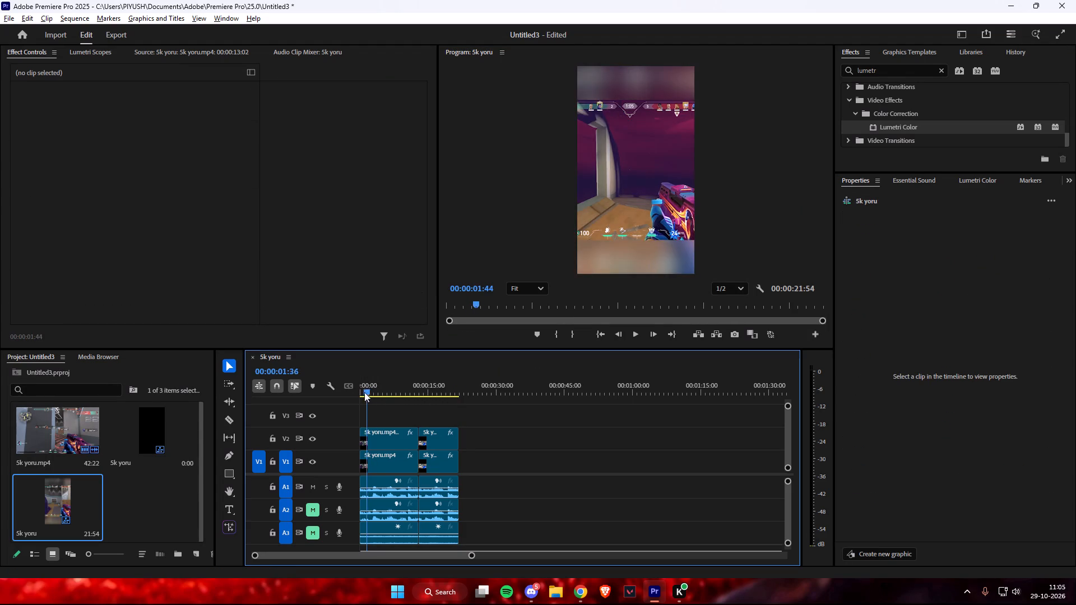
left_click_drag(364, 392, 356, 392)
left_click_drag(369, 393, 440, 401)
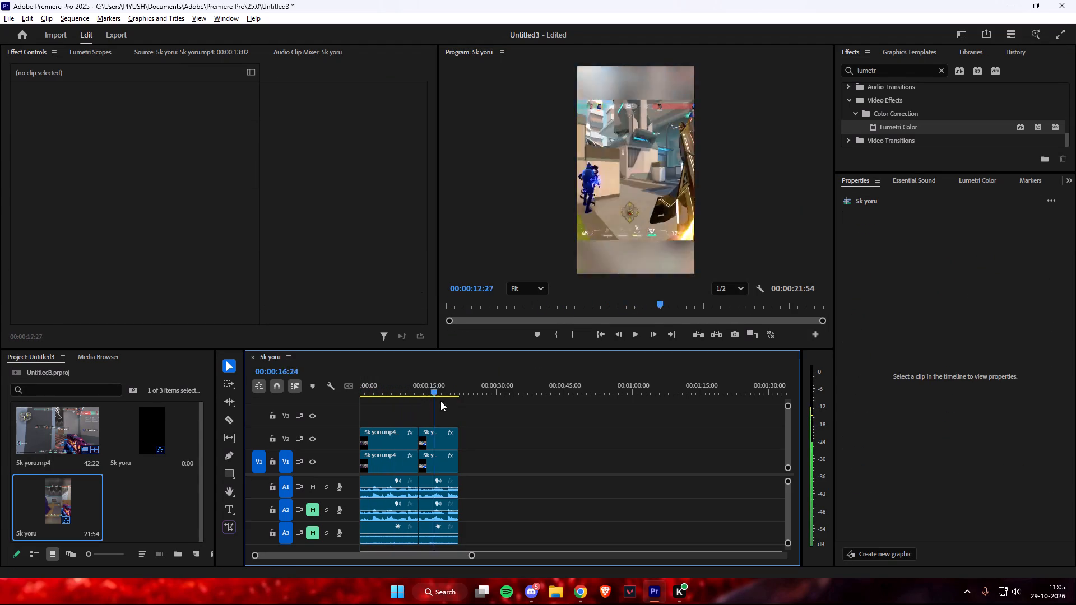
left_click_drag(440, 401, 490, 407)
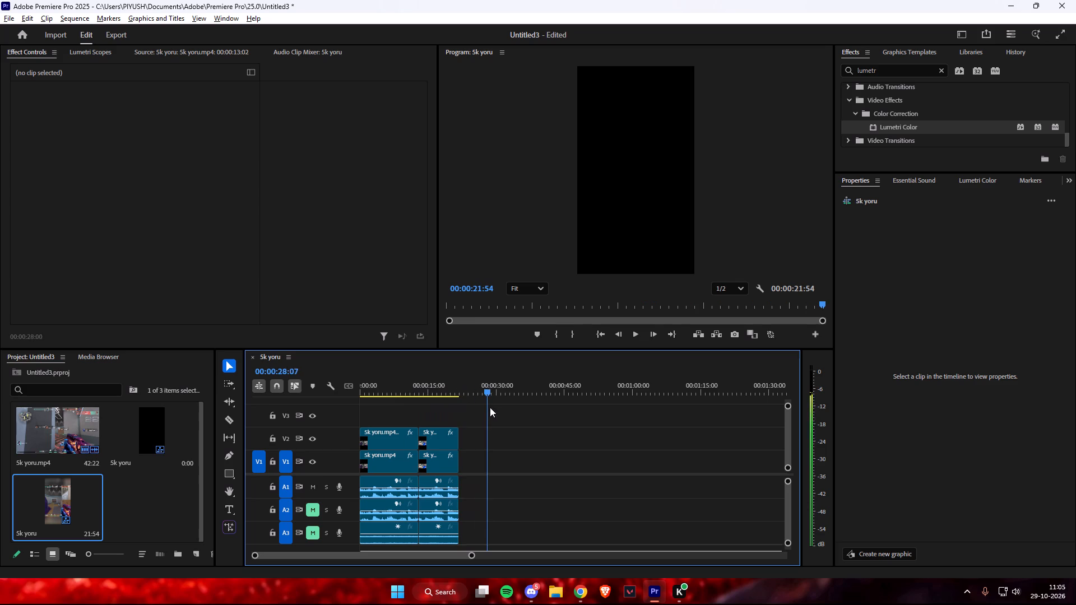
left_click_drag(490, 407, 383, 380)
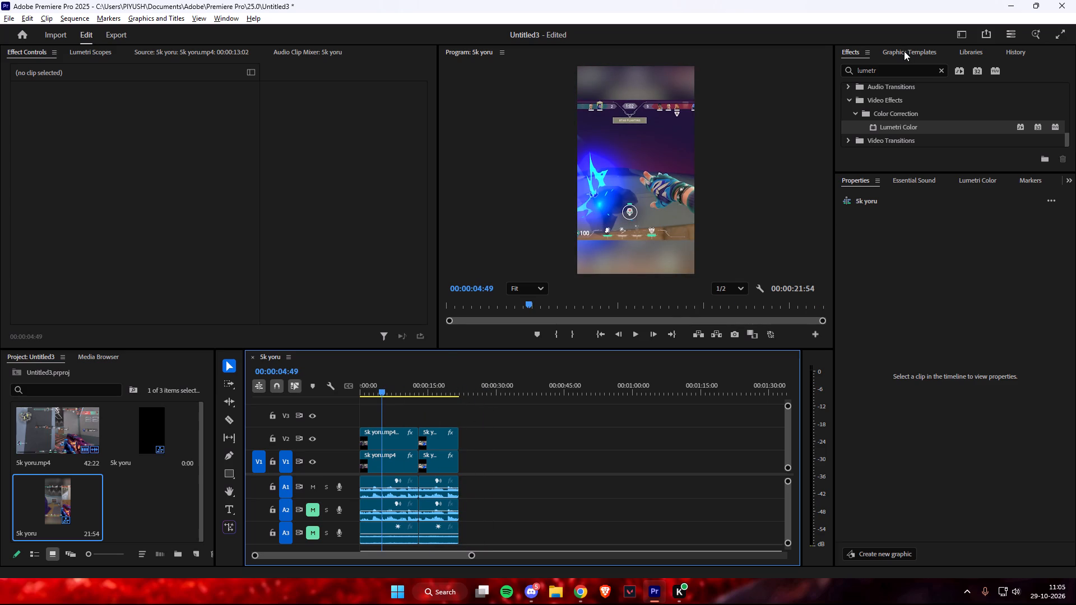
Clear the lumetr search from the effects library.
scroll(887, 121, "down", 4)
scroll(887, 123, "up", 4)
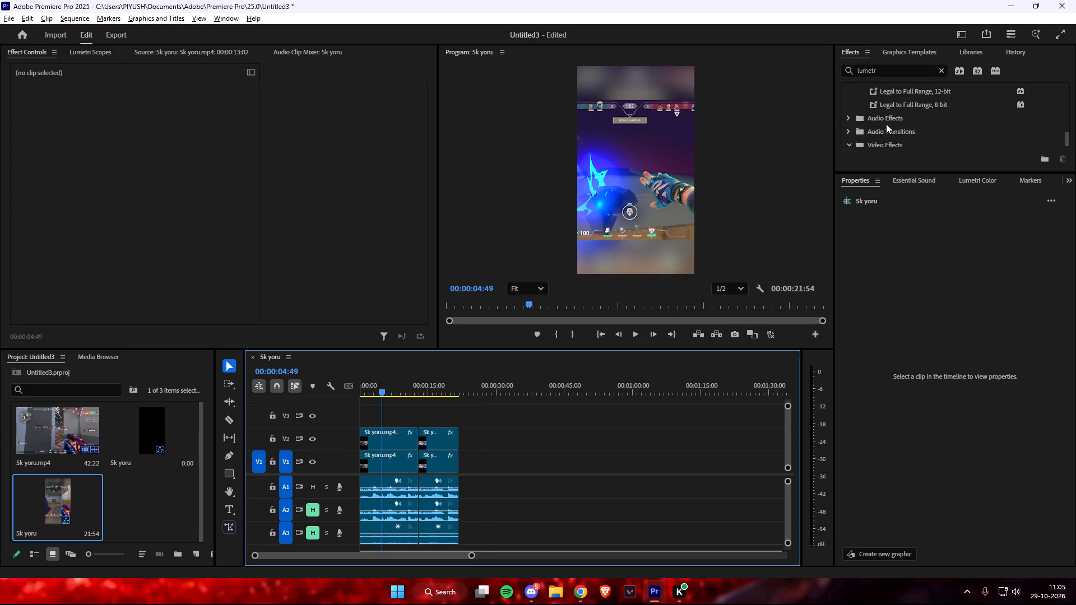
scroll(886, 124, "up", 5)
left_click(940, 72)
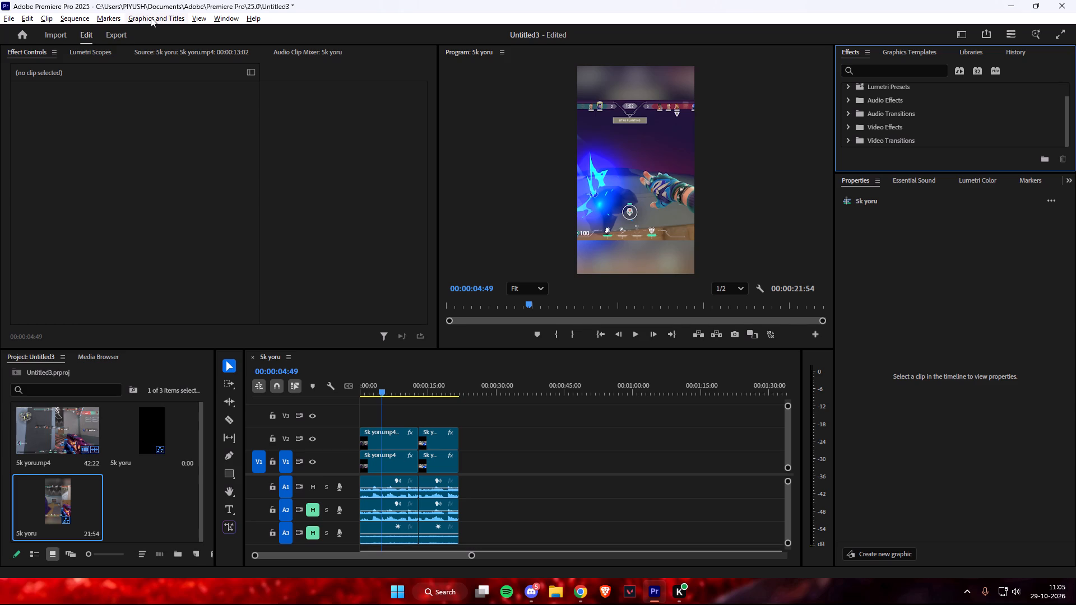
Switch to Chrome, search Google for "subscribe button" in a new tab and preview the Magnific subscribe banner image.
left_click(586, 594)
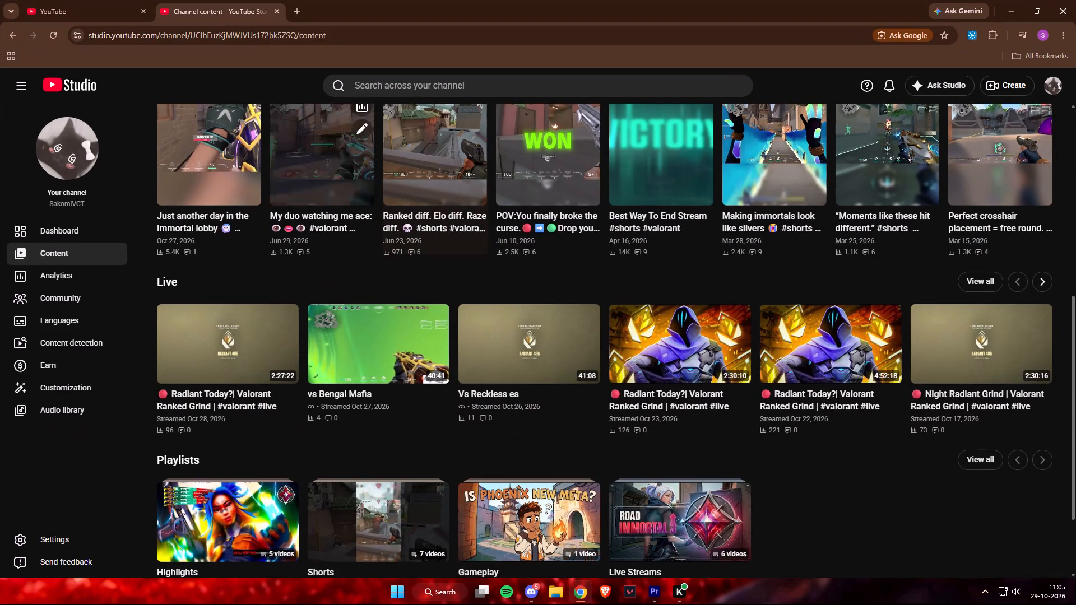
left_click(294, 1)
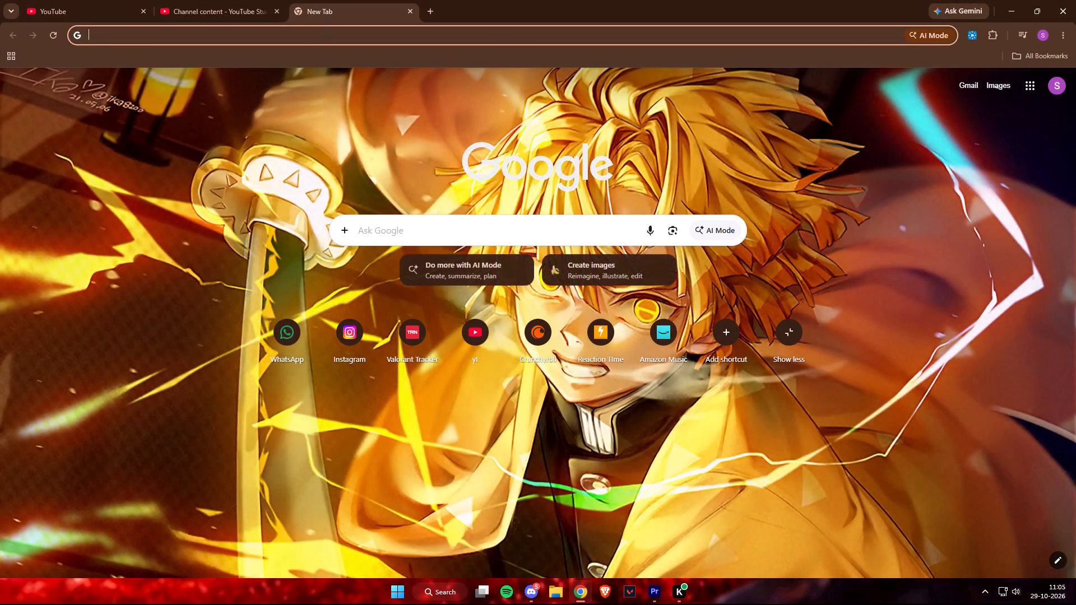
key("s")
type("ub")
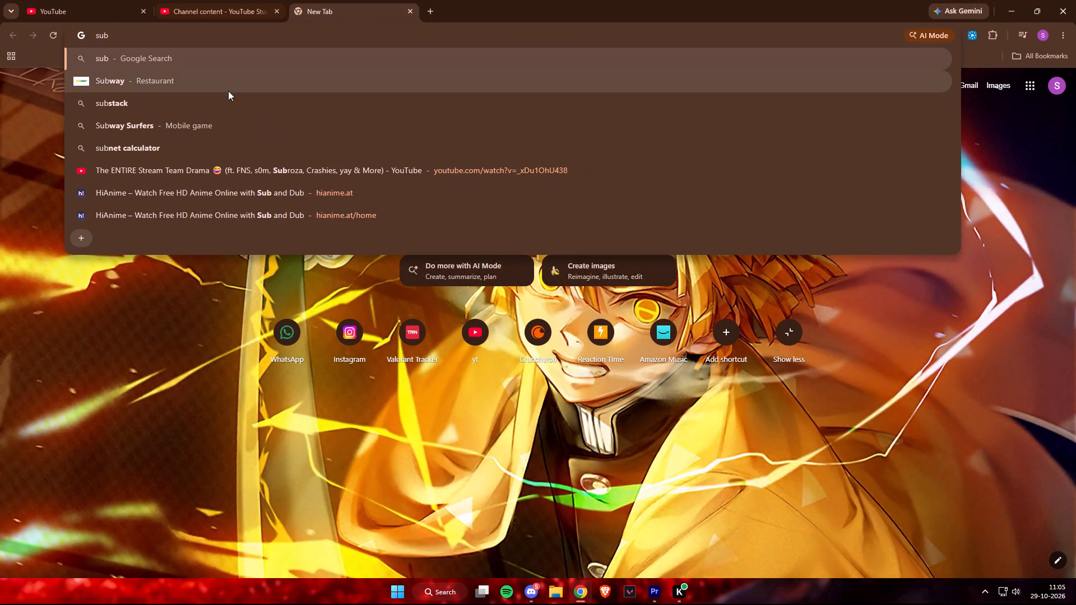
type("sc")
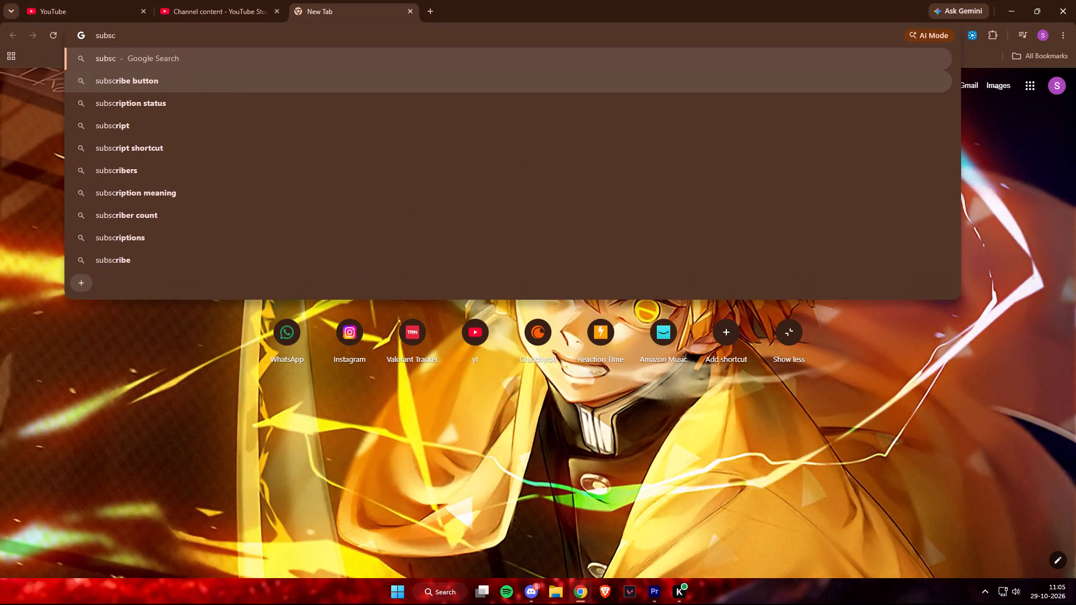
left_click(217, 87)
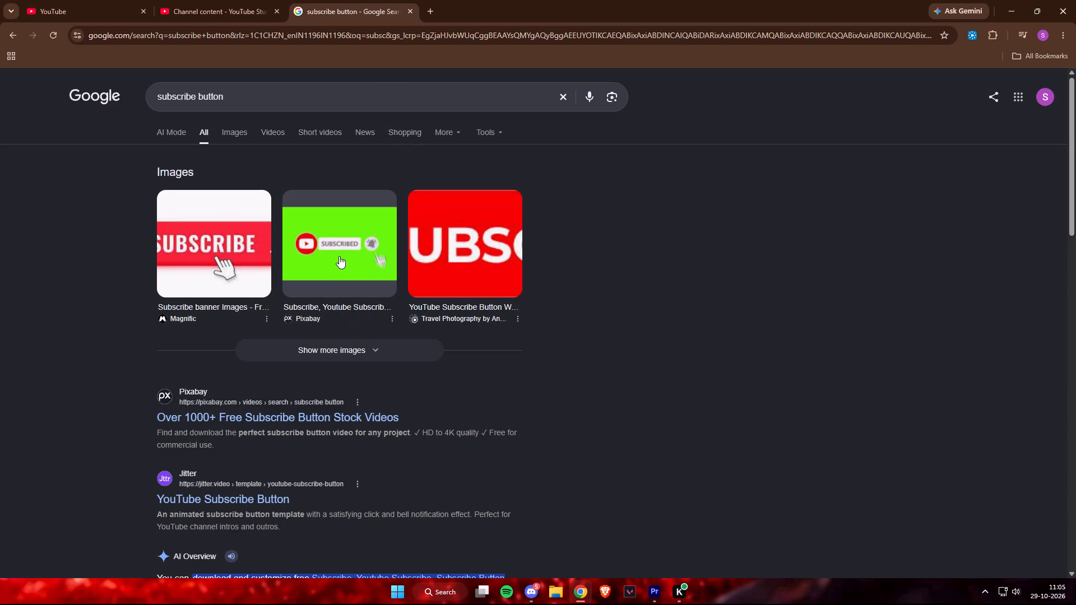
left_click(228, 240)
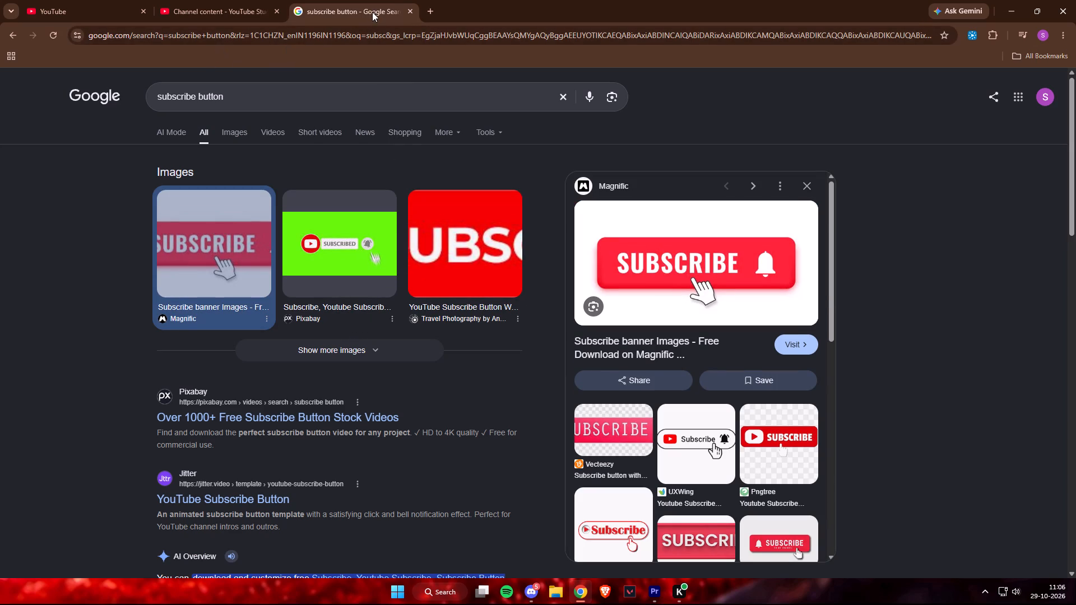
Search YouTube for "subscribe green screen" in the tab already open on it.
left_click(54, 0)
left_click(407, 86)
key("s")
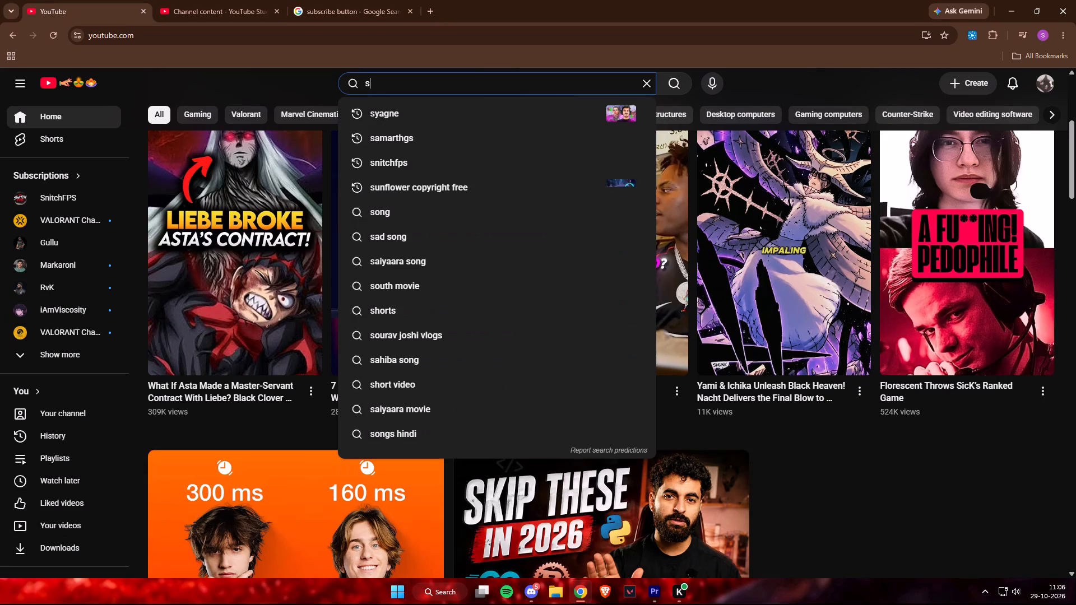
type("ubsc")
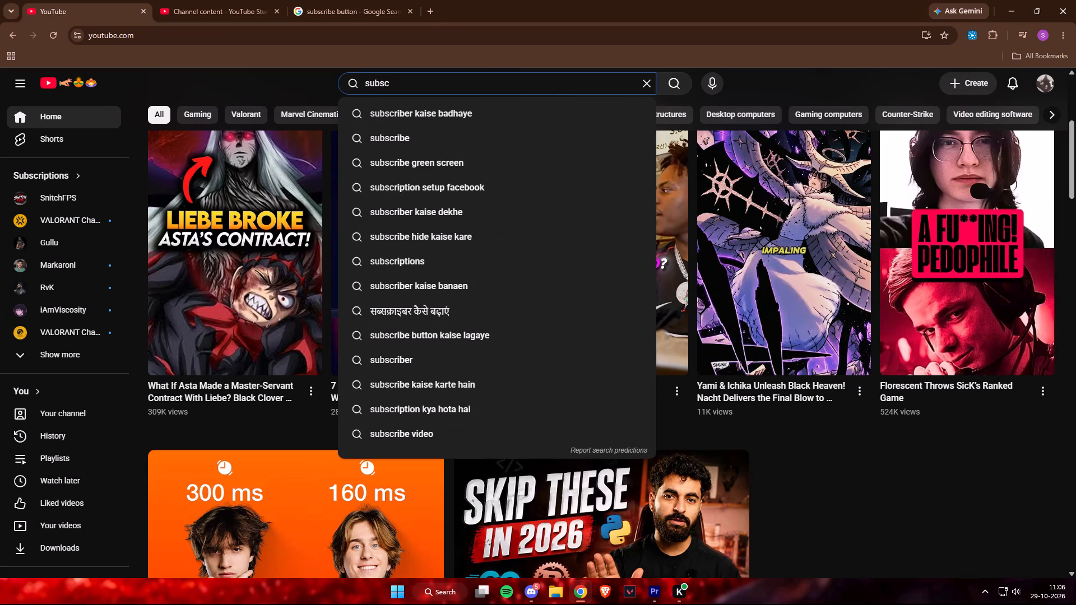
left_click(456, 161)
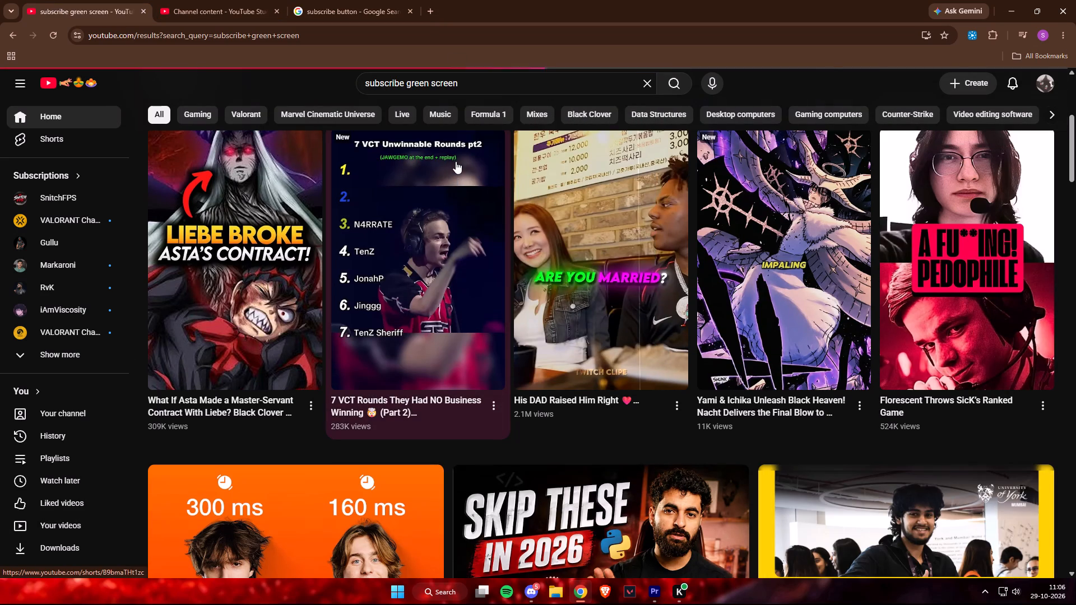
Open S Academy's animated green screen Subscribe button video and check its available playback qualities.
scroll(475, 338, "down", 2)
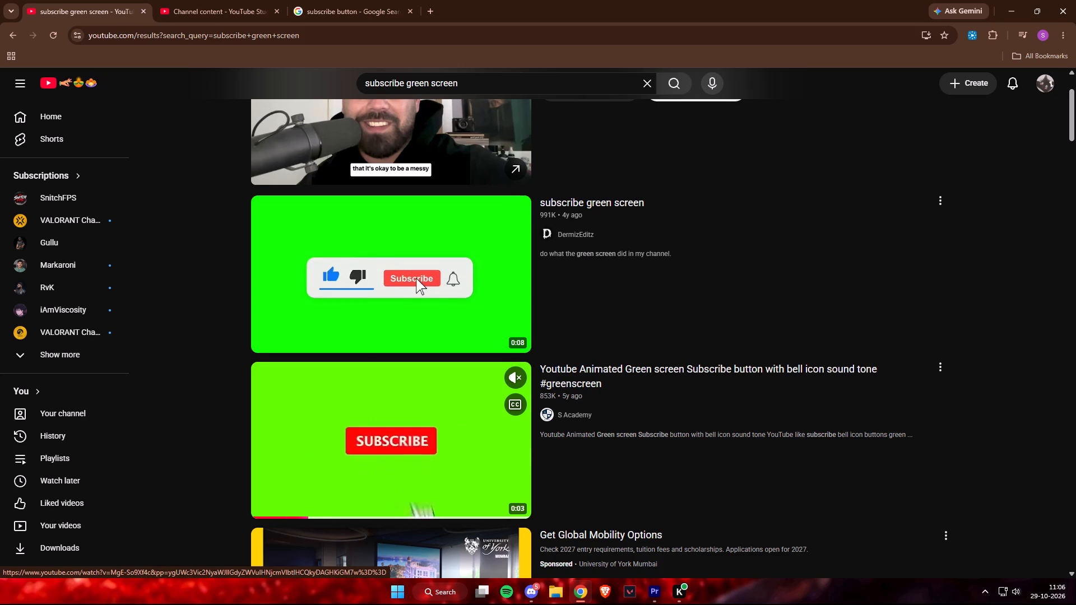
scroll(429, 429, "down", 2)
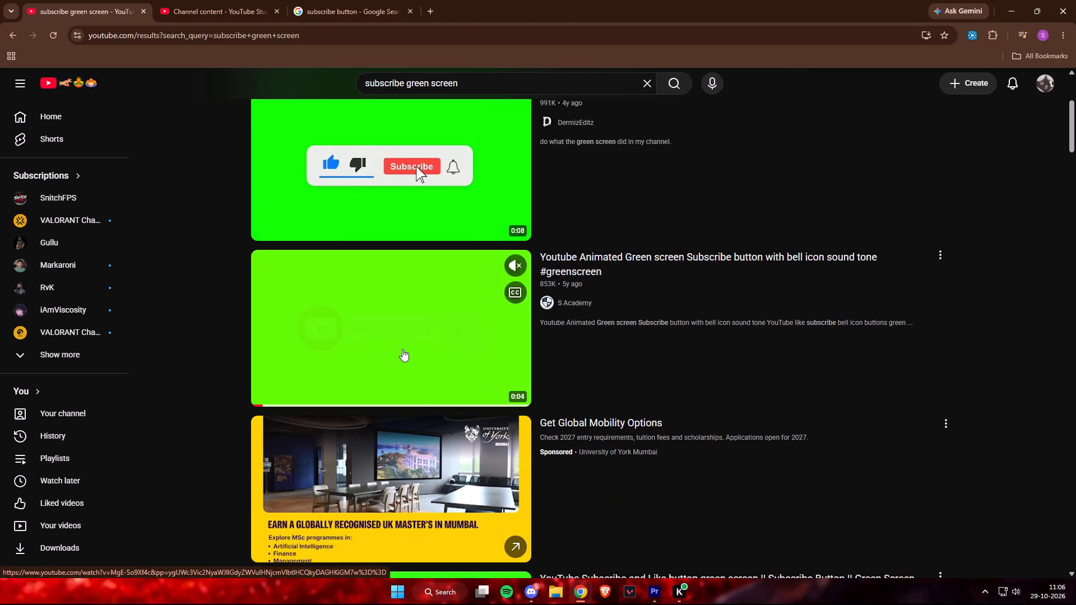
left_click(402, 349)
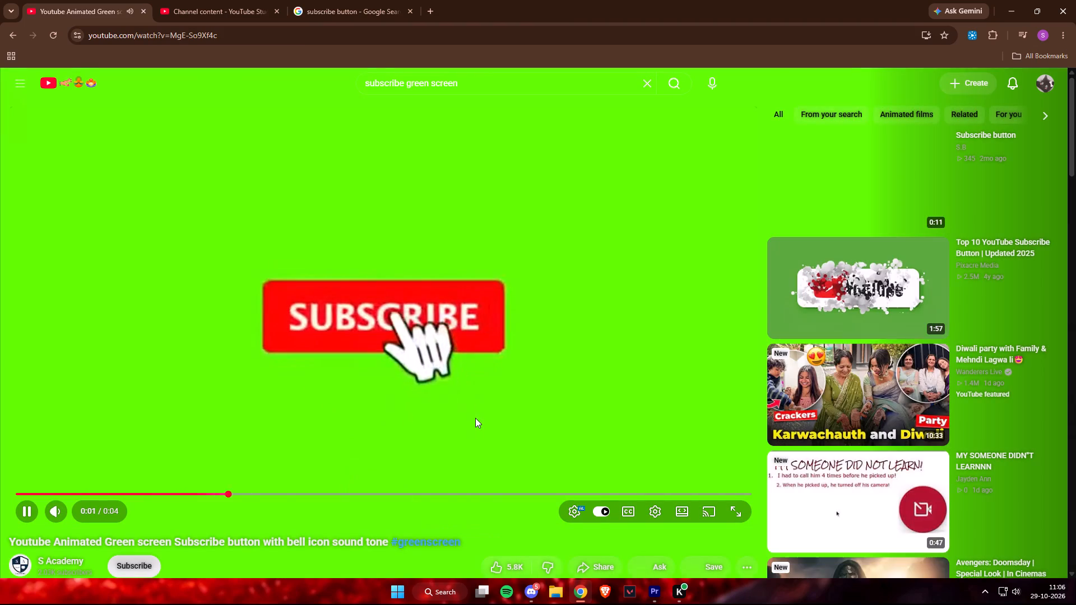
left_click(654, 510)
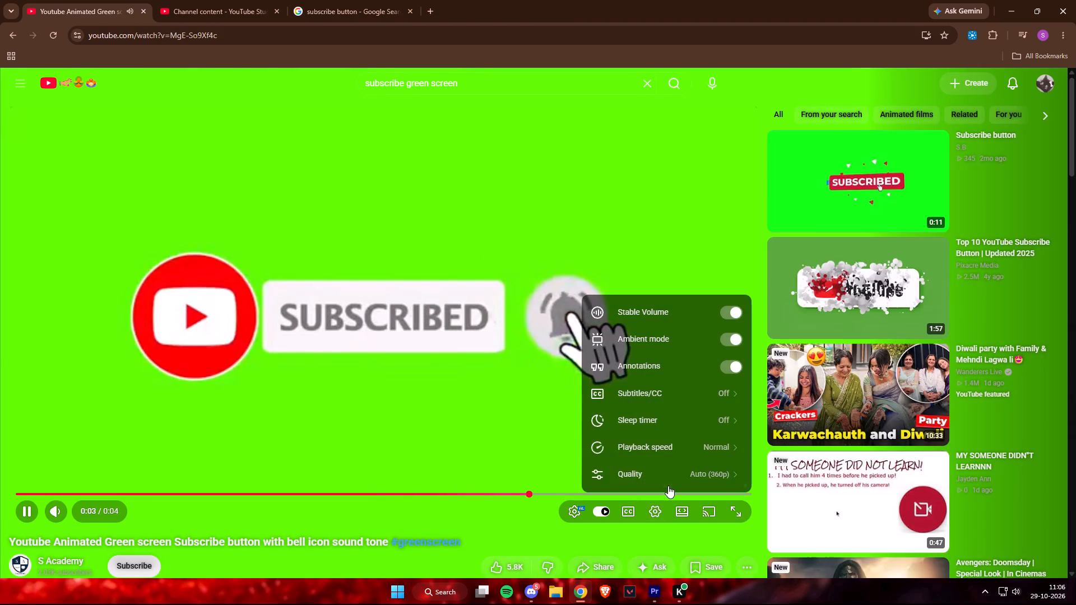
left_click(672, 478)
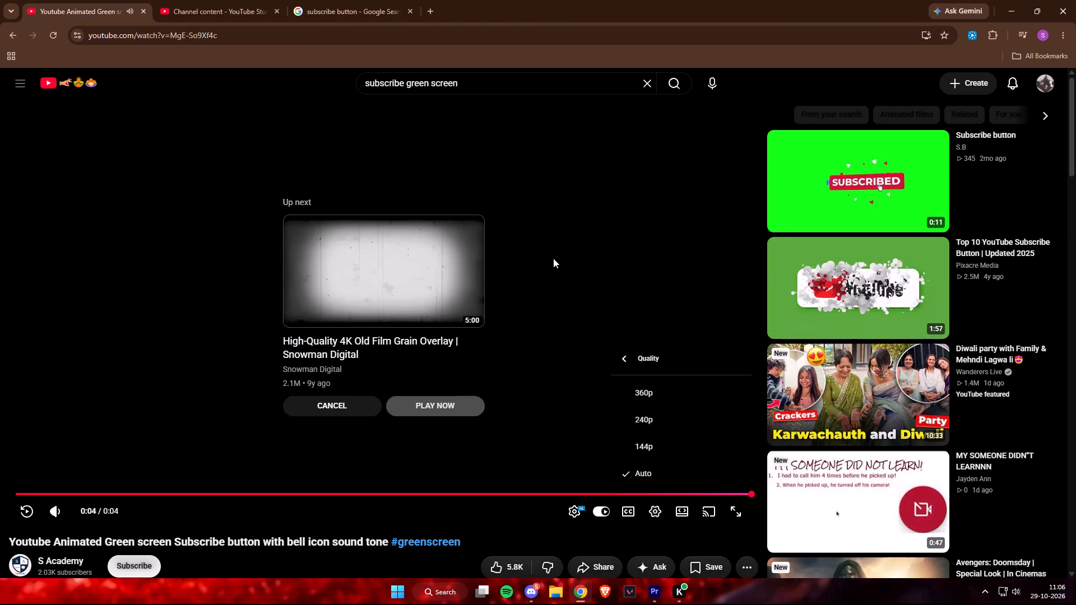
Return to the "subscribe green screen" results on YouTube and compare the available green screen subscribe button animations.
left_click(11, 29)
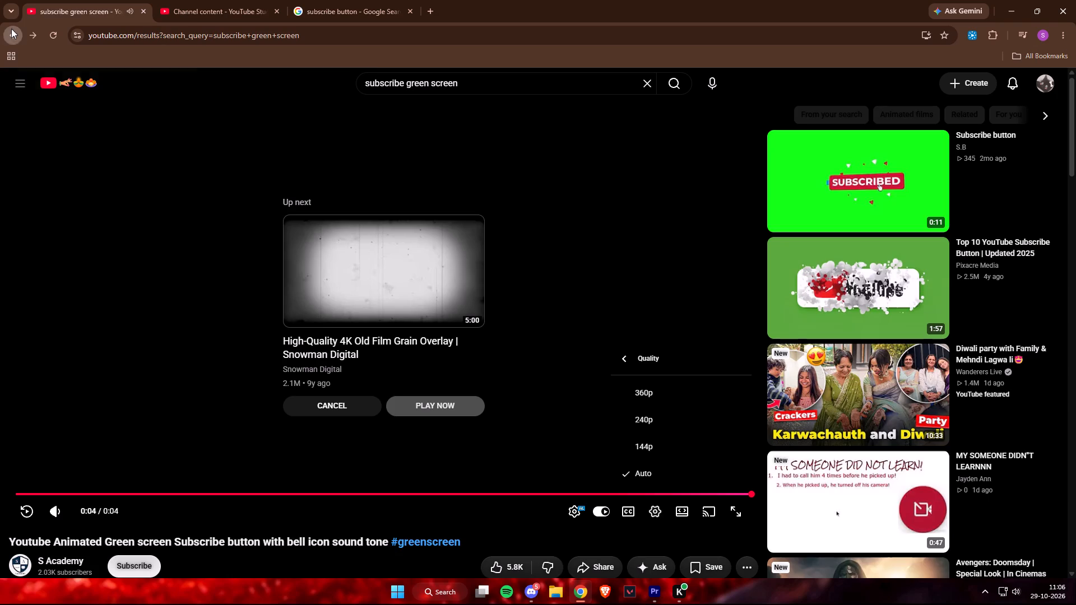
scroll(337, 254, "down", 8)
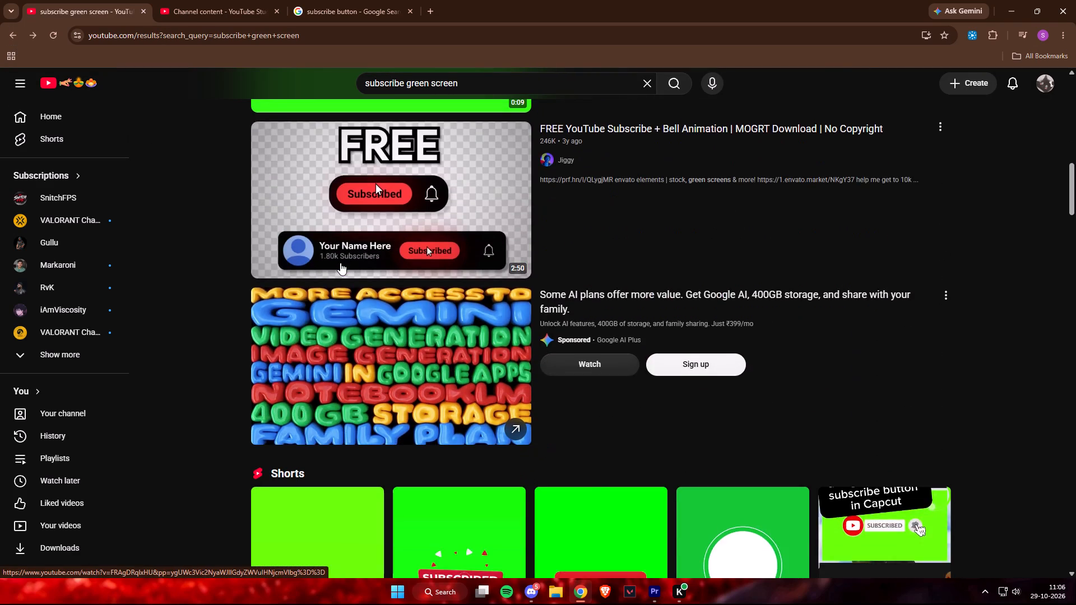
scroll(340, 263, "down", 8)
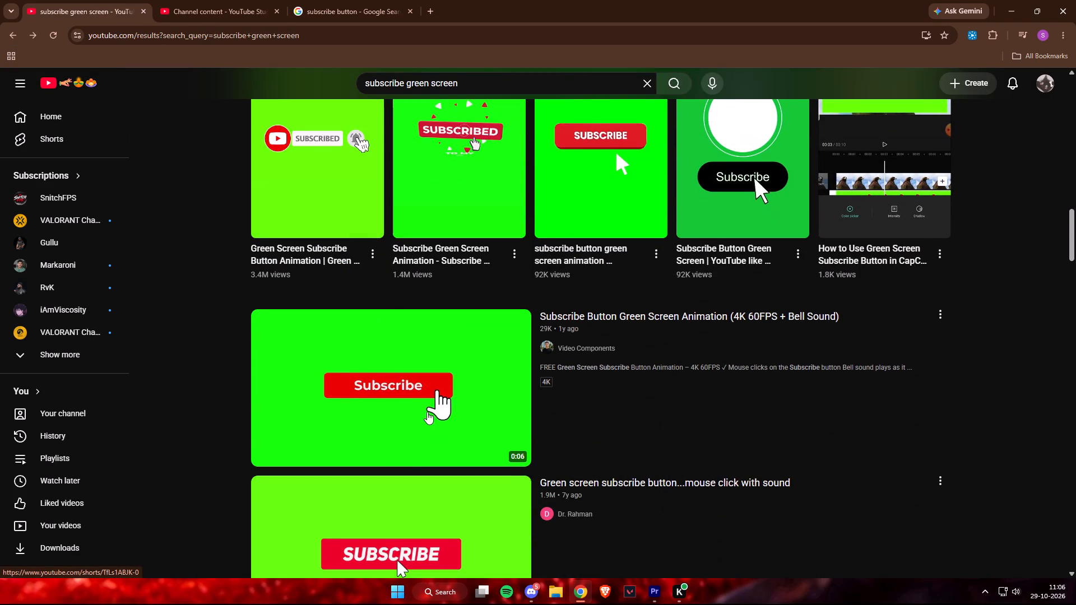
scroll(374, 345, "up", 1)
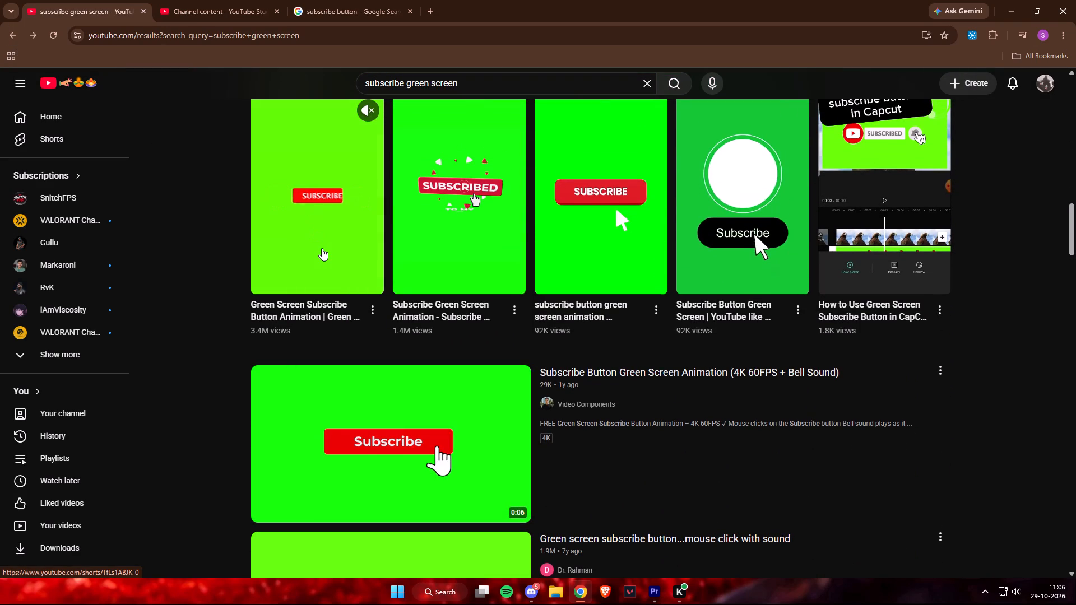
scroll(322, 248, "down", 4)
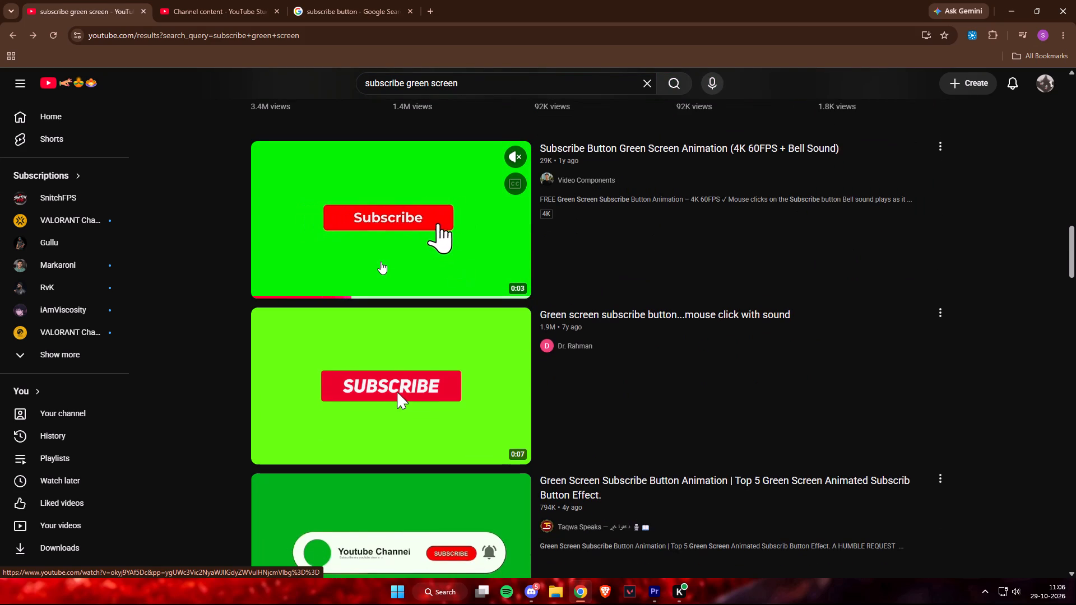
scroll(381, 262, "down", 2)
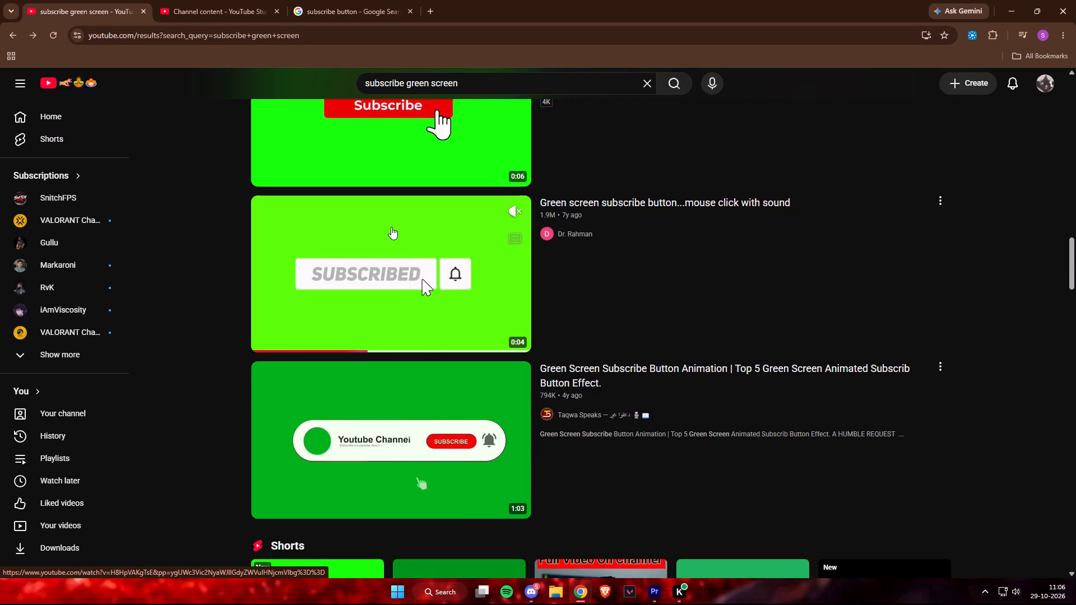
scroll(391, 227, "up", 2)
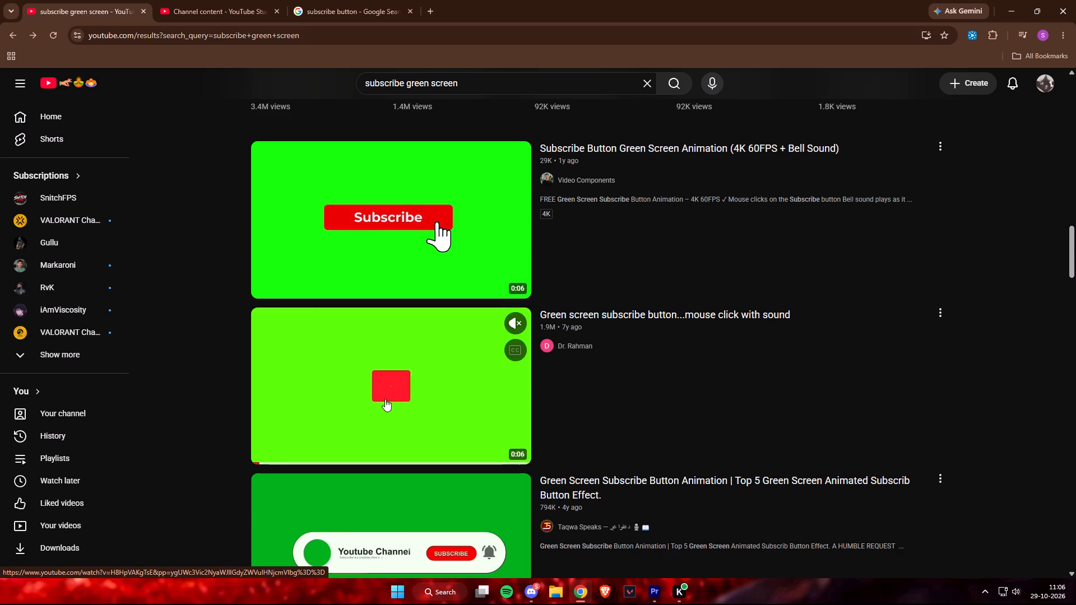
scroll(385, 399, "down", 17)
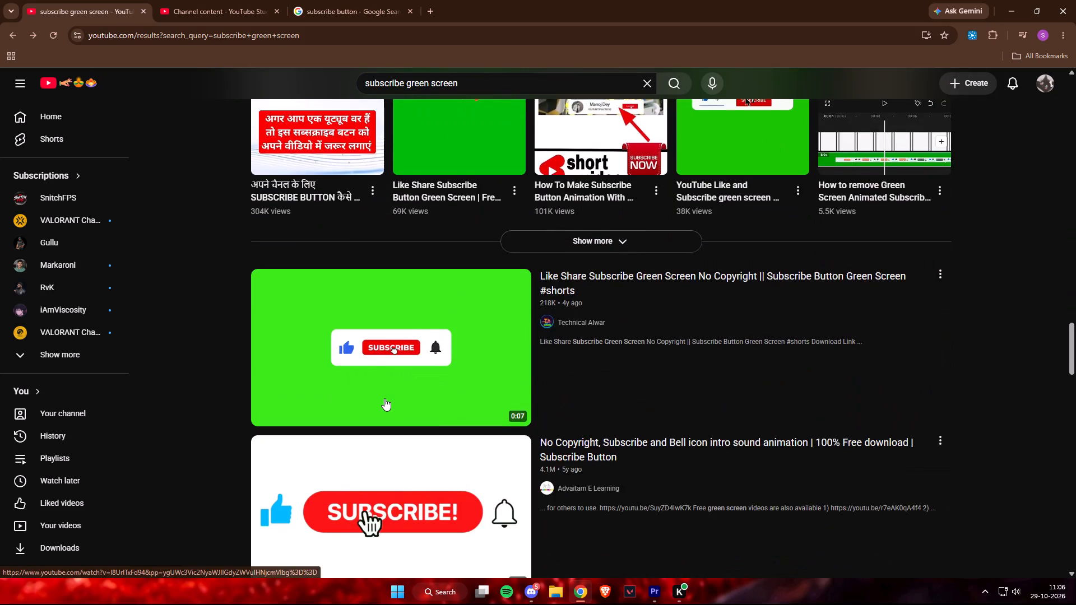
scroll(384, 398, "down", 2)
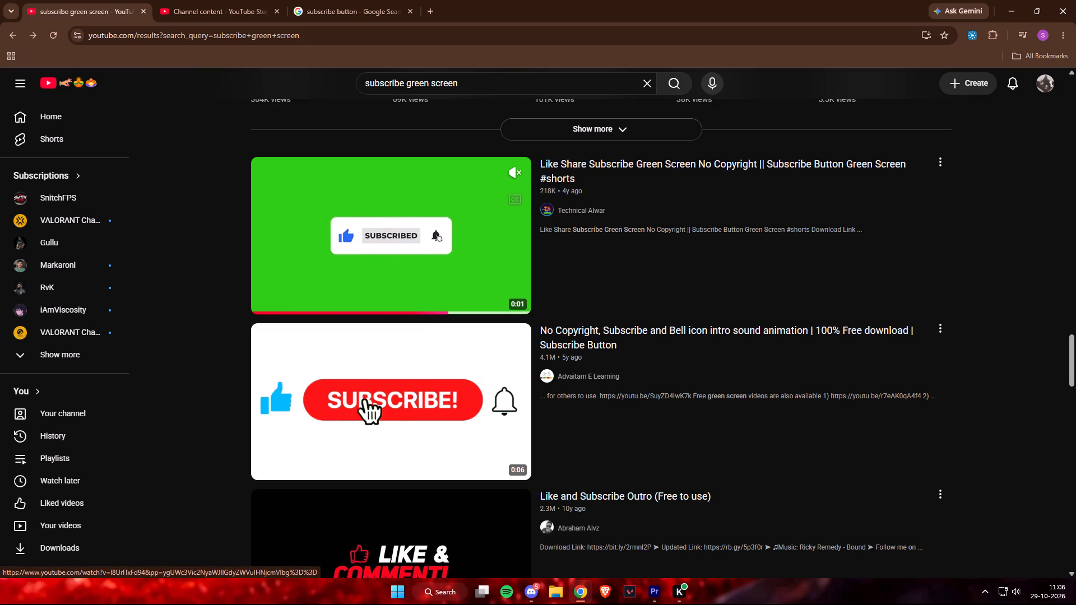
Open DermizEditz's "subscribe green screen" video, check its available playback qualities and return to the search results.
scroll(409, 254, "up", 15)
scroll(331, 332, "up", 4)
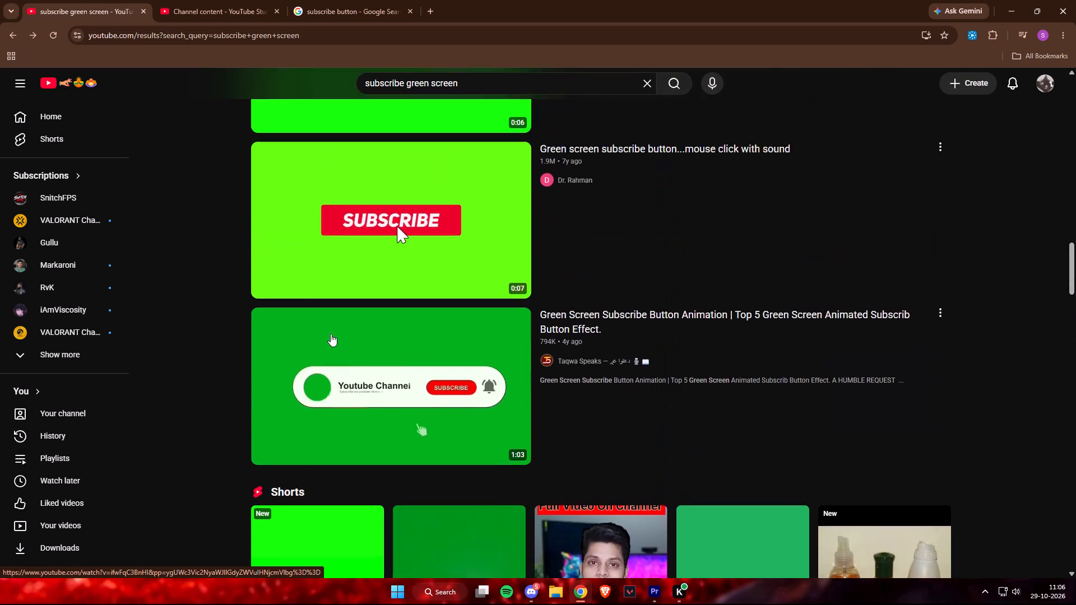
scroll(331, 334, "up", 20)
scroll(329, 331, "up", 7)
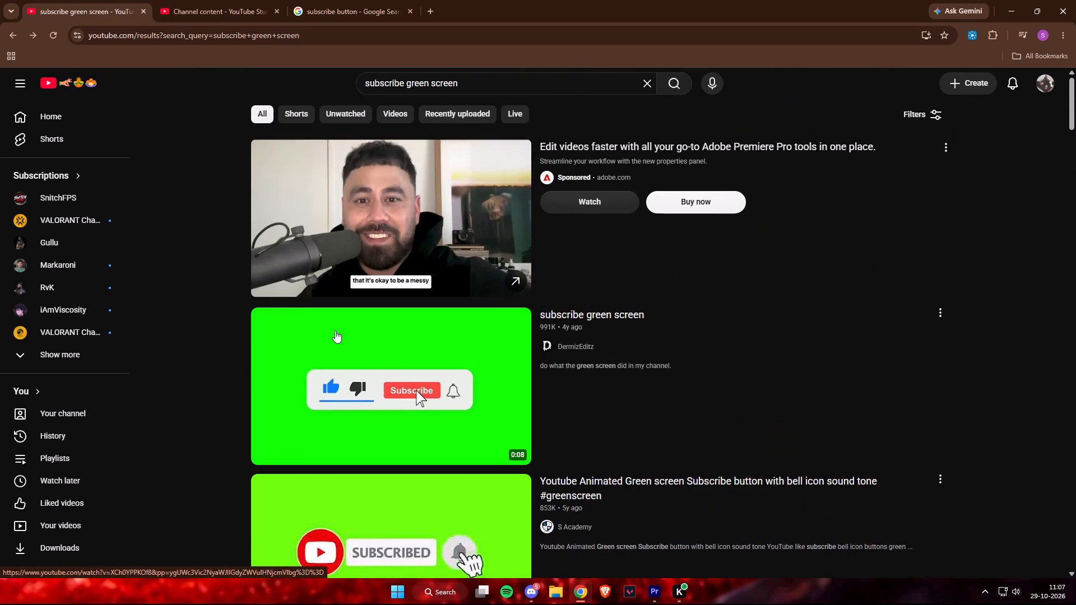
scroll(337, 334, "up", 6)
left_click(407, 387)
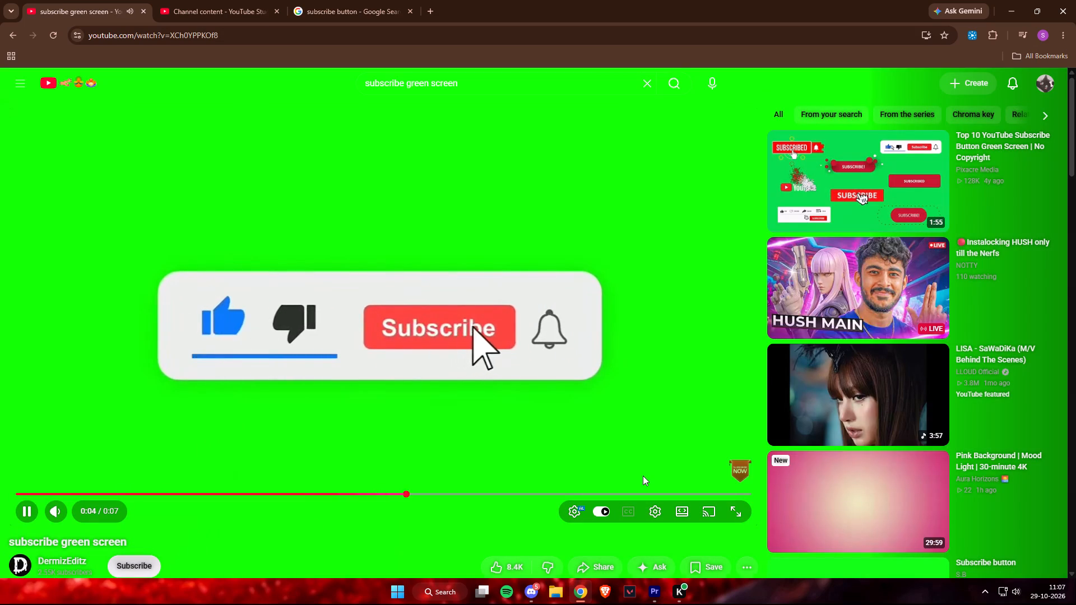
left_click(657, 506)
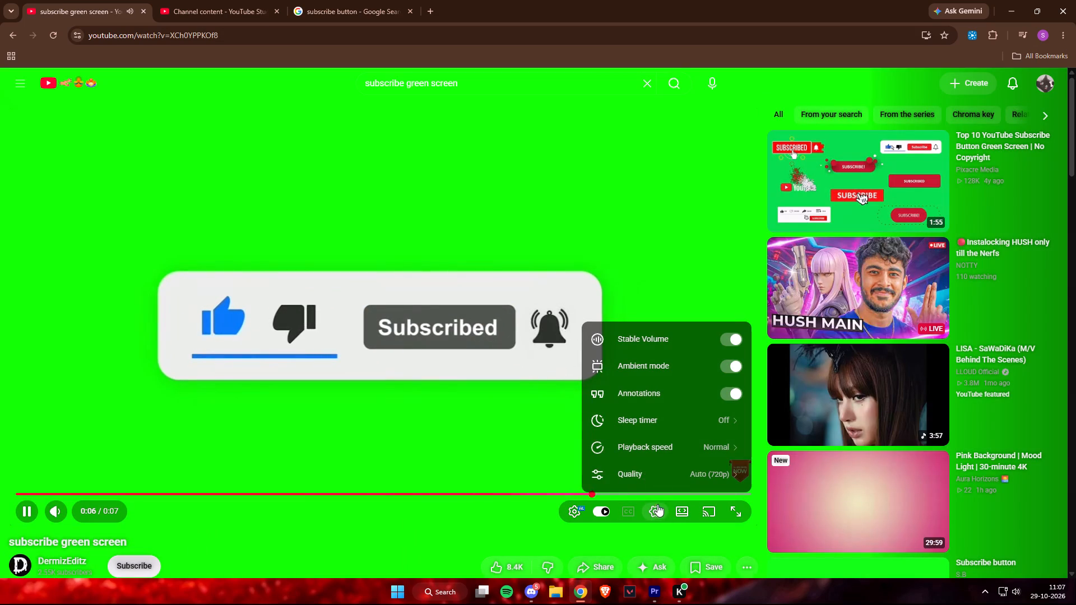
left_click(667, 479)
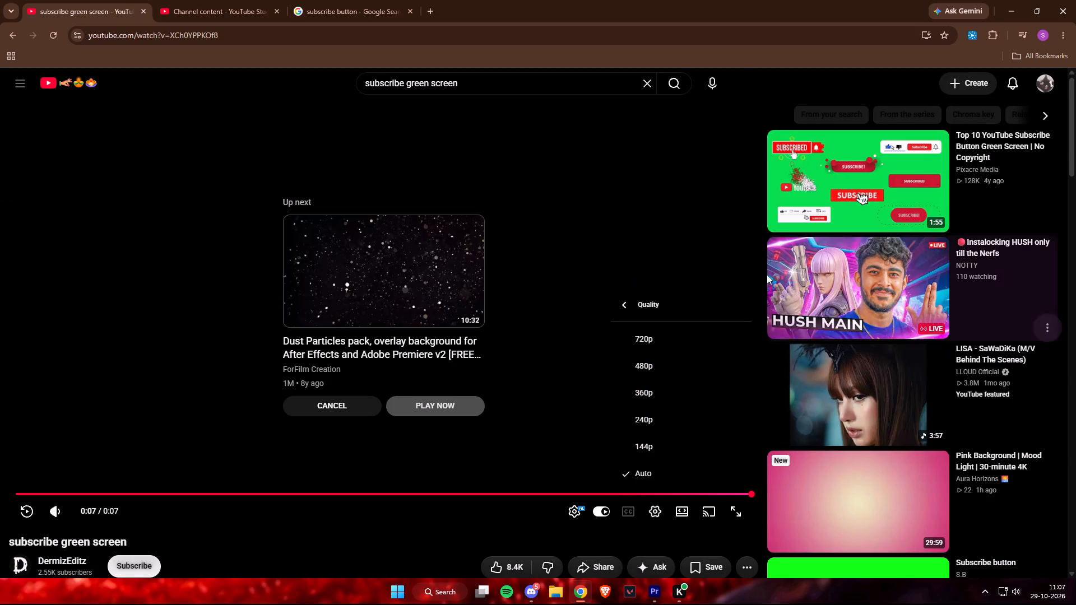
scroll(704, 285, "down", 6)
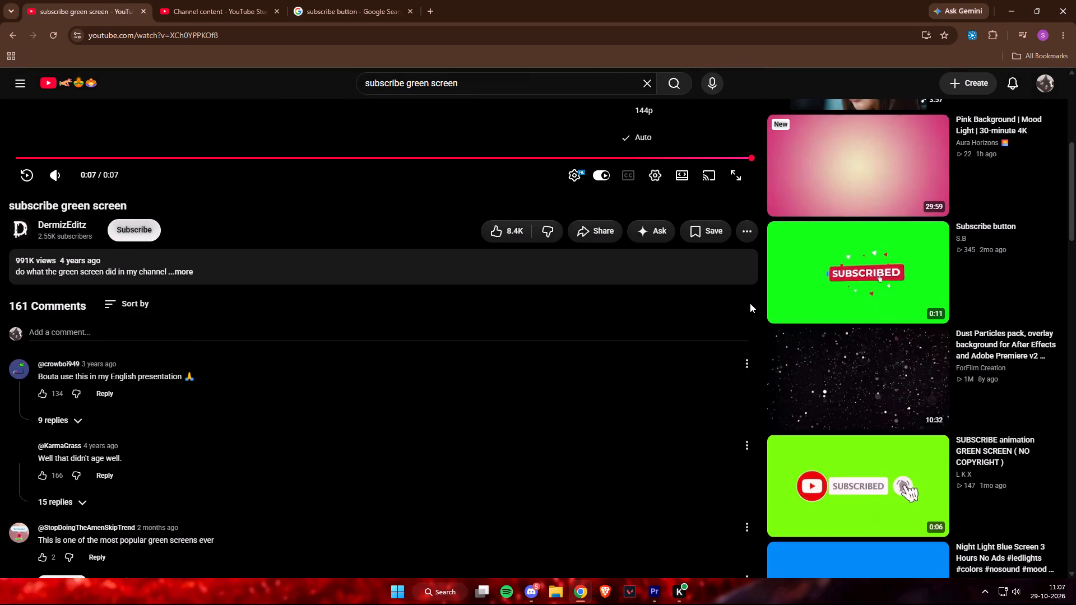
scroll(750, 301, "up", 7)
left_click(20, 38)
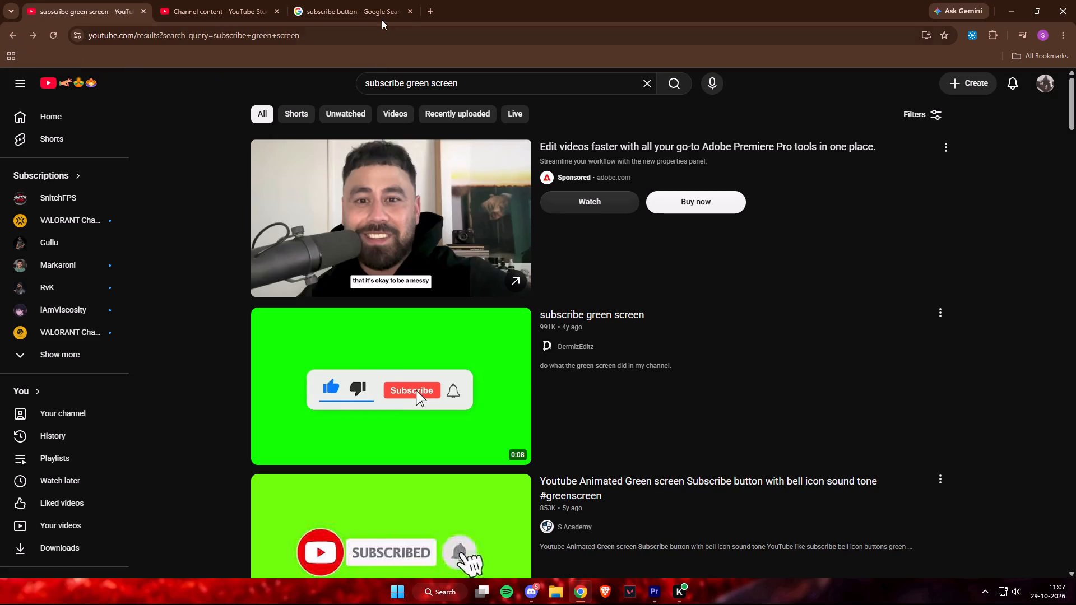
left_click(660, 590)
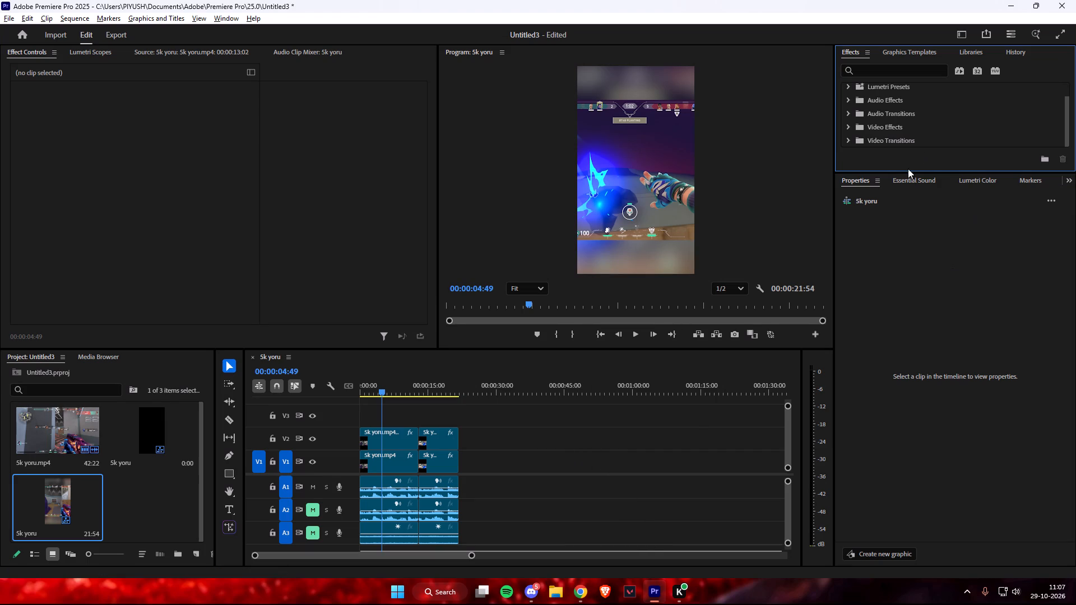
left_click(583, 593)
Search Google for "how to use chroma key in premiere pro" in a new tab.
left_click(424, 1)
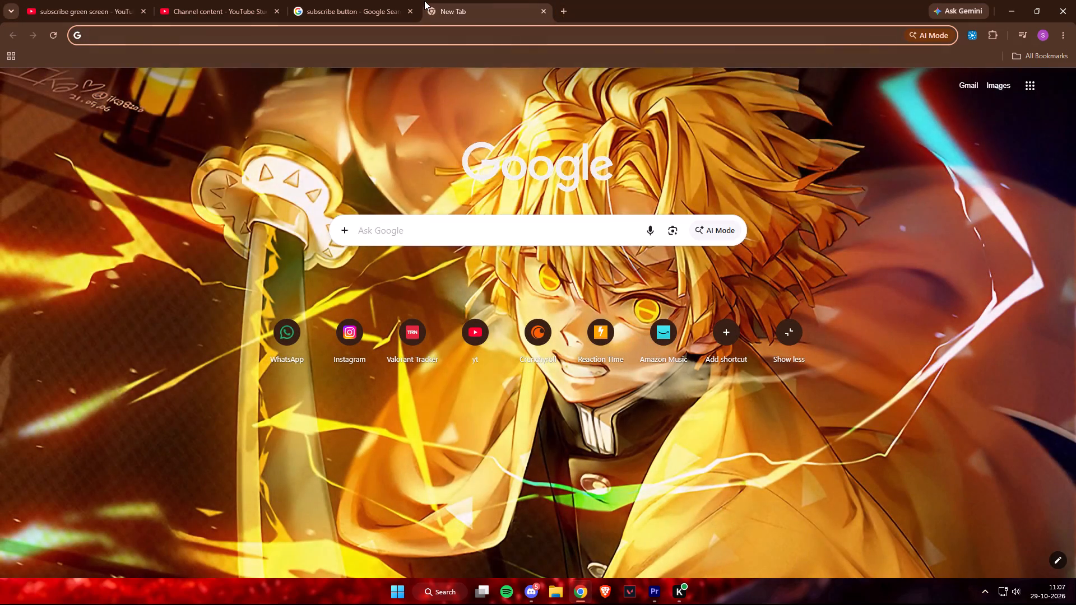
type("how to")
key("space")
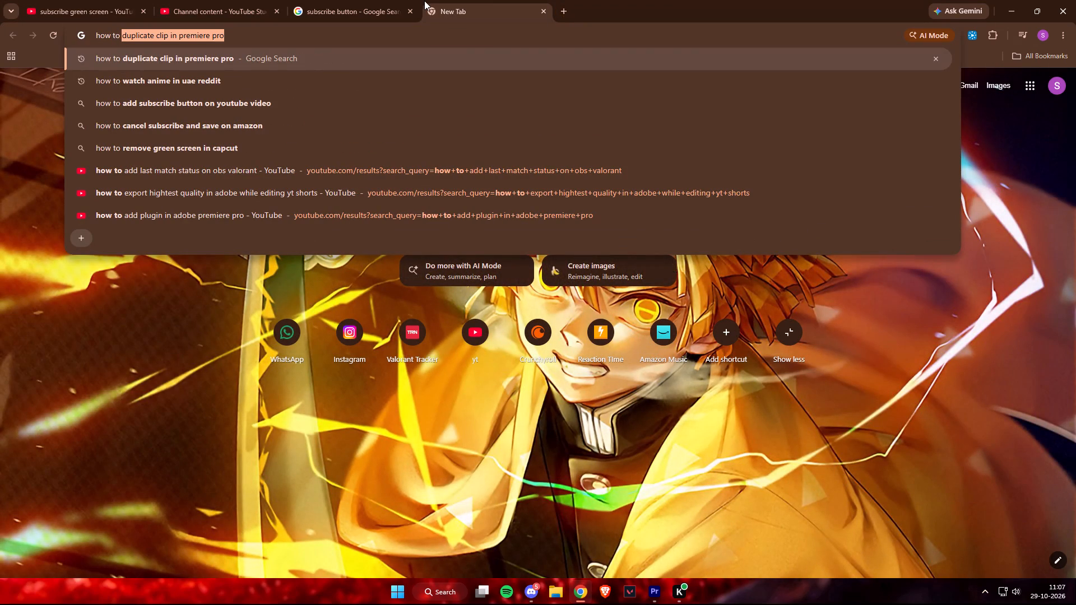
type("use")
key("space")
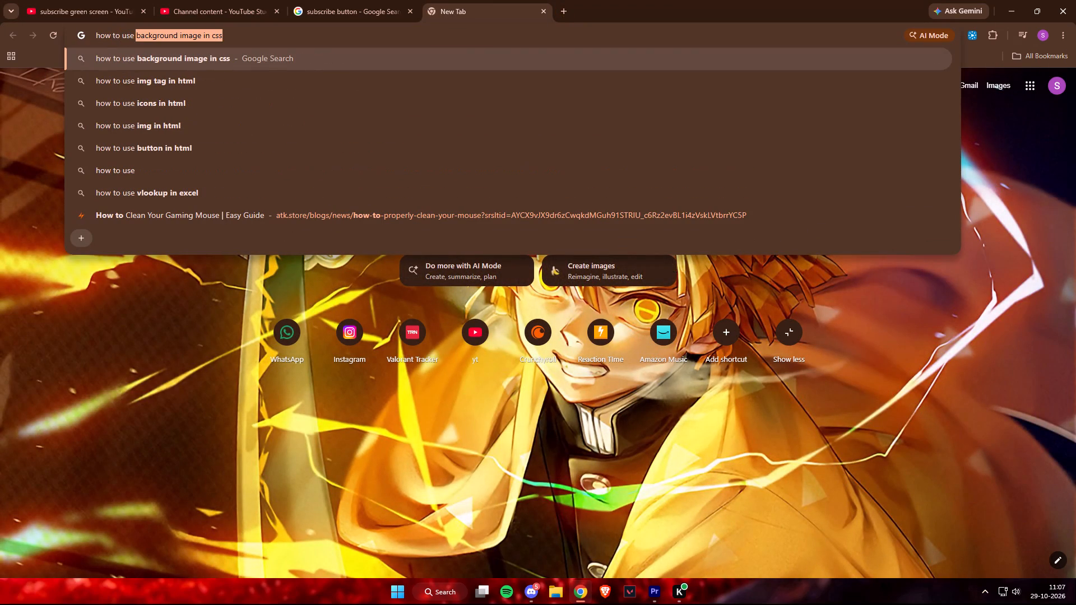
type("chroma")
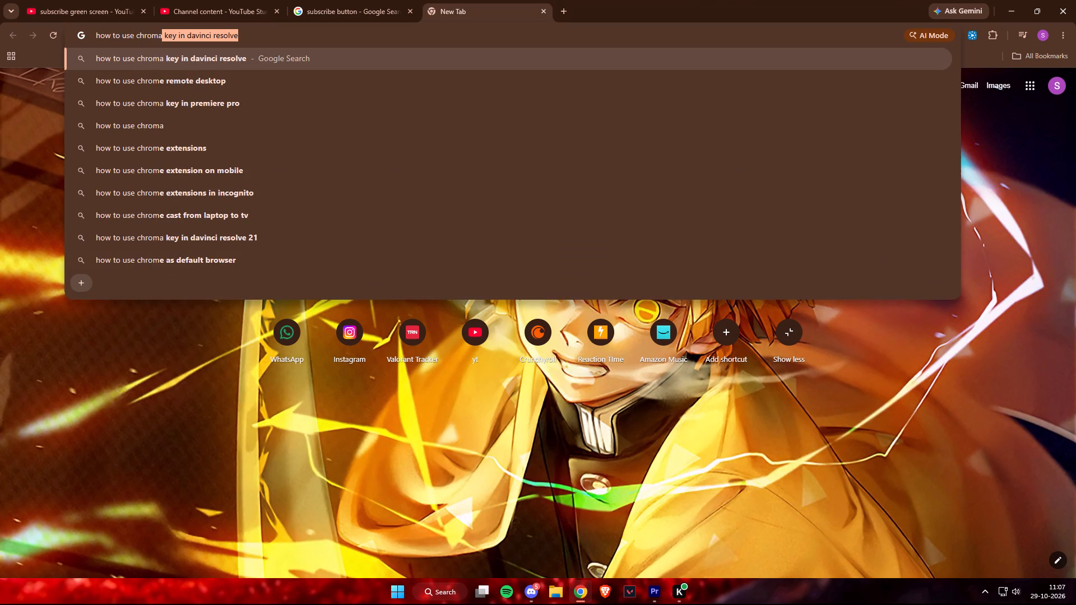
left_click(224, 104)
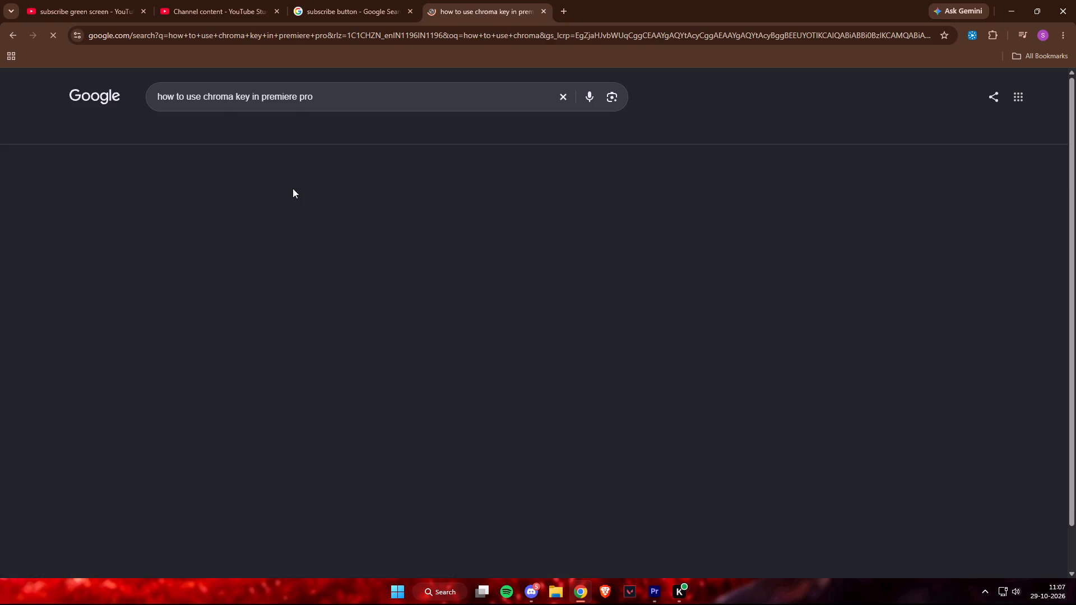
Read the AI Overview's introduction on removing a green or blue screen in Premiere Pro.
left_click_drag(206, 189, 296, 192)
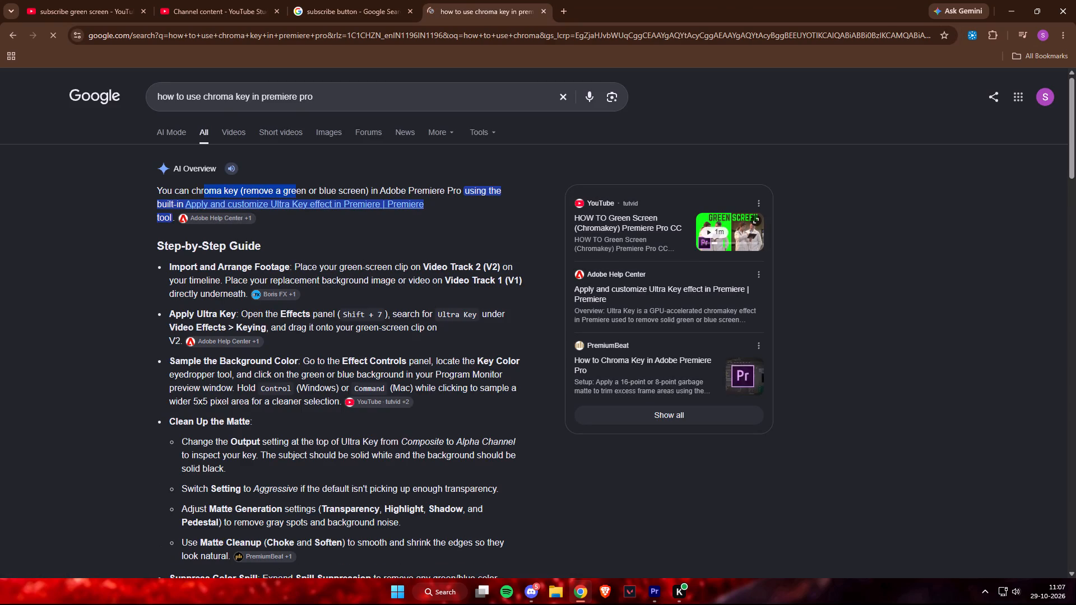
left_click(296, 192)
left_click_drag(298, 190, 454, 189)
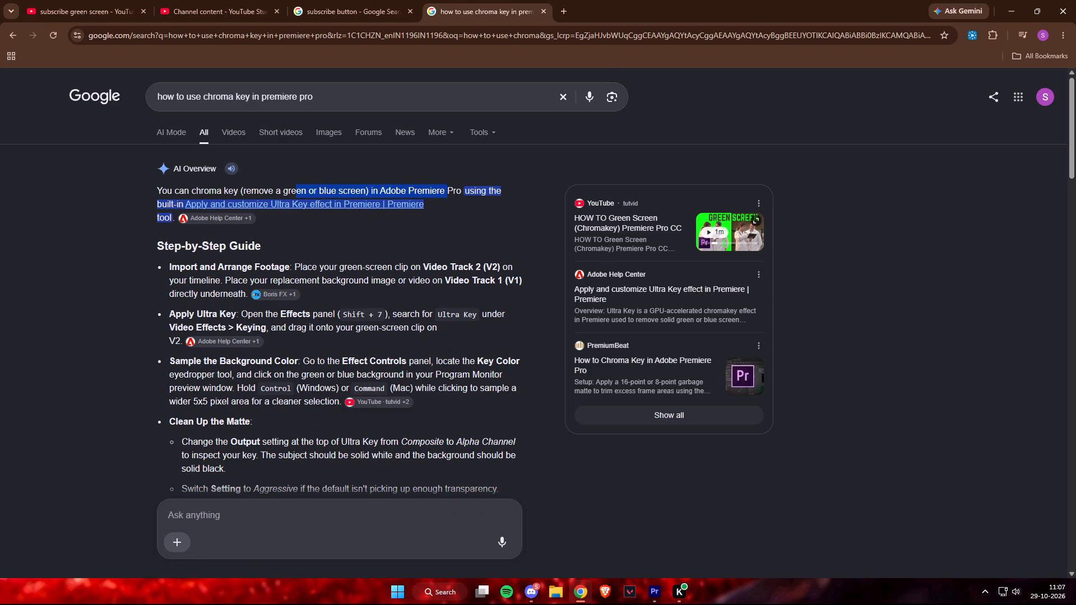
left_click(454, 189)
left_click_drag(415, 189, 468, 196)
left_click(471, 196)
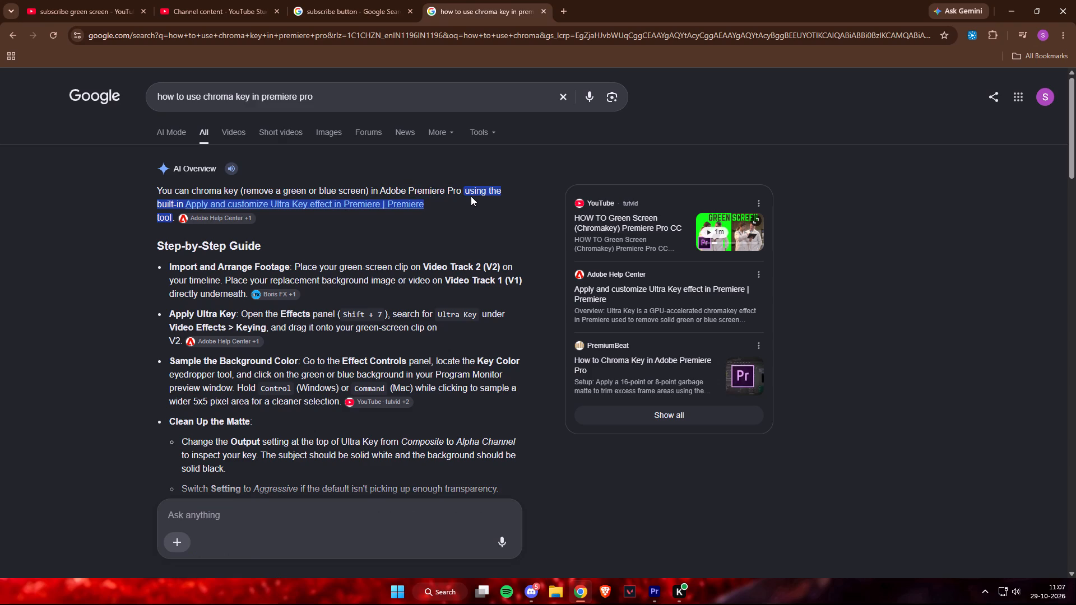
left_click_drag(159, 204, 428, 215)
left_click(428, 215)
Read the guide's "Import and Arrange Footage" instructions on placing the green-screen and background clips.
left_click_drag(209, 271, 325, 265)
left_click(327, 265)
left_click_drag(304, 270, 346, 273)
left_click(347, 273)
left_click_drag(309, 271, 380, 270)
left_click(384, 270)
left_click_drag(406, 267, 469, 269)
left_click(469, 269)
left_click_drag(215, 282, 259, 282)
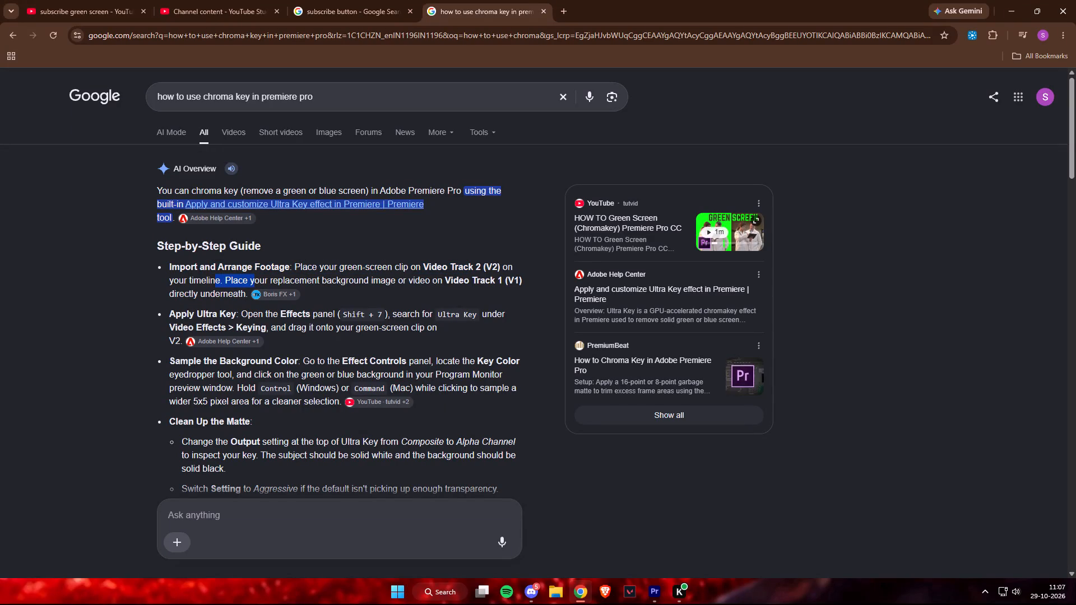
left_click(260, 282)
left_click_drag(174, 287, 263, 281)
left_click(267, 280)
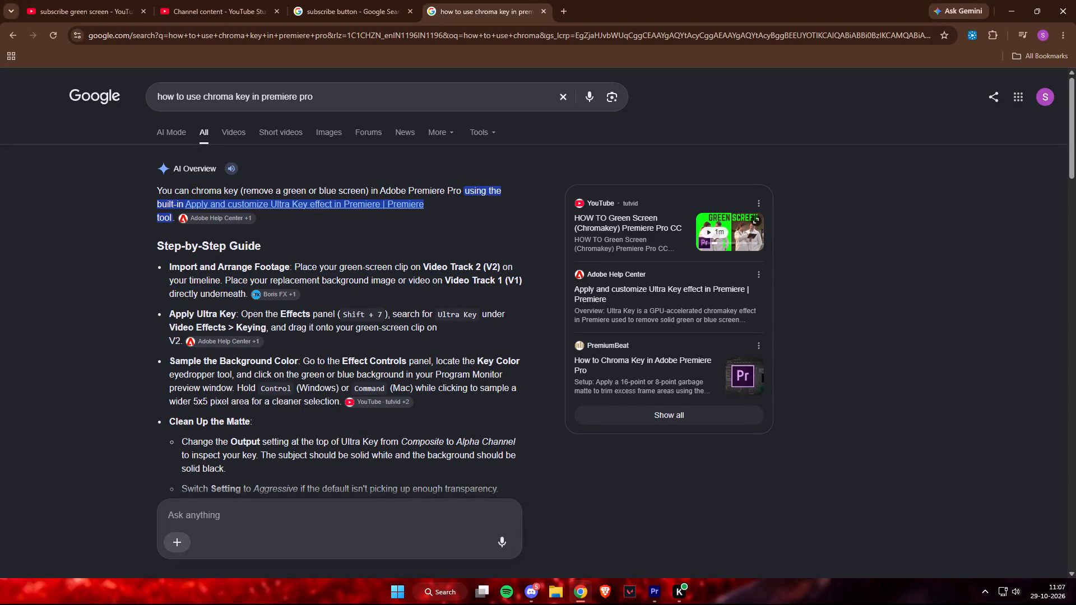
left_click_drag(250, 281, 412, 295)
left_click(416, 286)
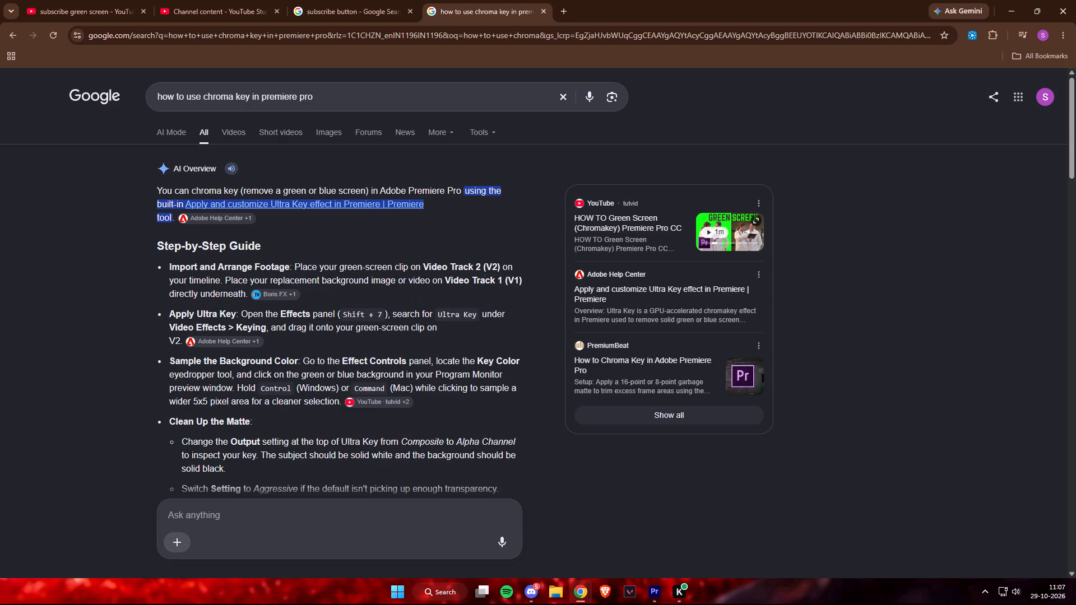
left_click_drag(477, 281, 508, 283)
left_click(508, 283)
left_click_drag(222, 297, 243, 294)
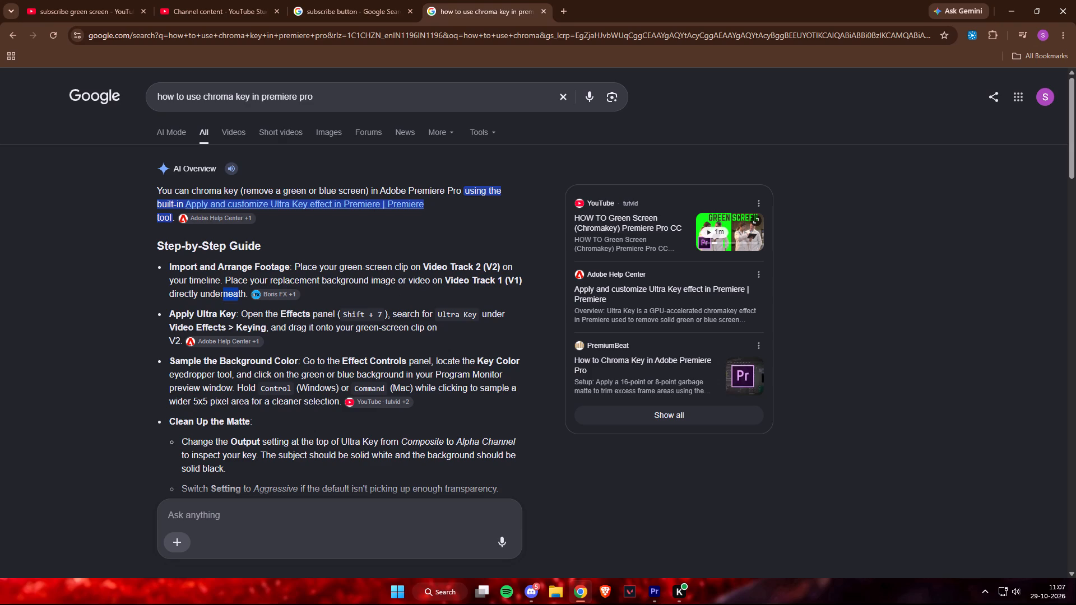
left_click(220, 290)
Read the guide's "Apply Ultra Key" instructions on finding the effect and adding it to the green-screen clip.
left_click_drag(246, 315, 296, 313)
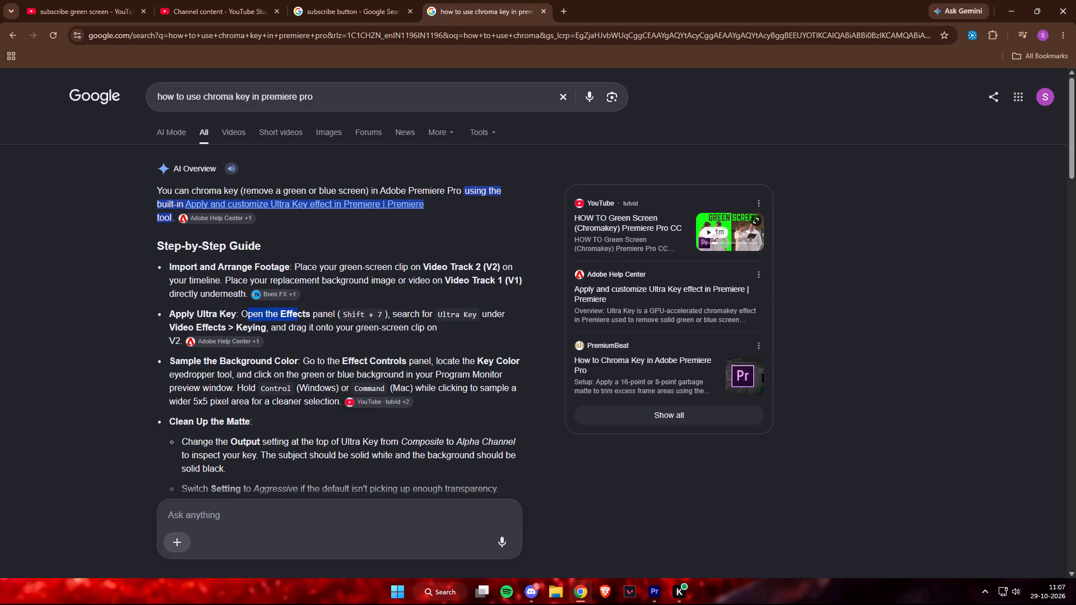
left_click_drag(296, 313, 299, 313)
left_click(300, 313)
left_click_drag(271, 317, 310, 315)
left_click(311, 315)
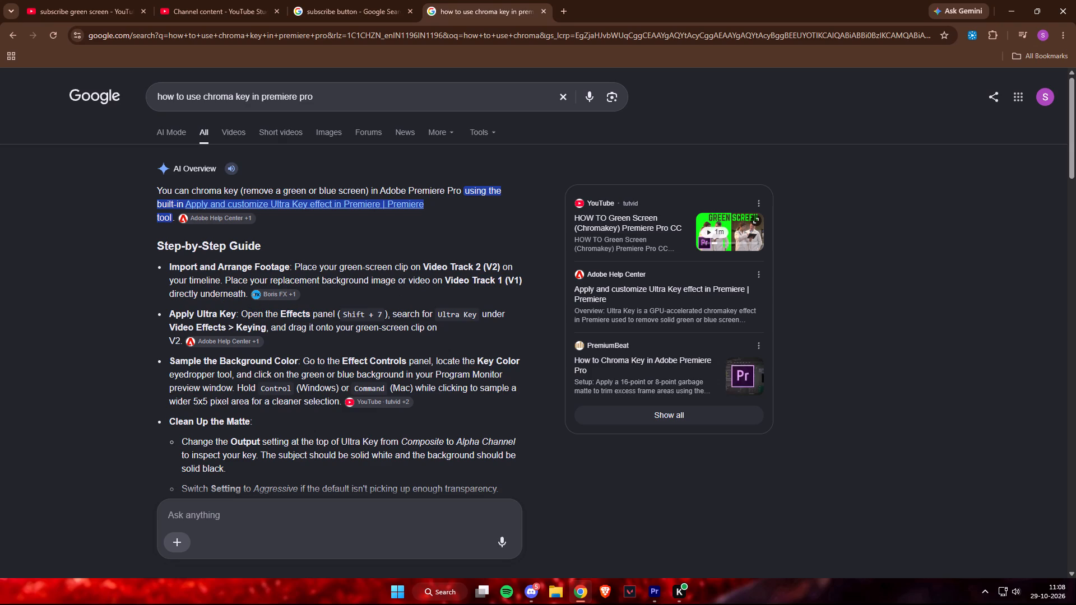
left_click_drag(425, 315, 493, 318)
left_click(493, 318)
left_click_drag(214, 322, 283, 324)
left_click(286, 324)
left_click_drag(294, 325, 348, 332)
left_click(349, 332)
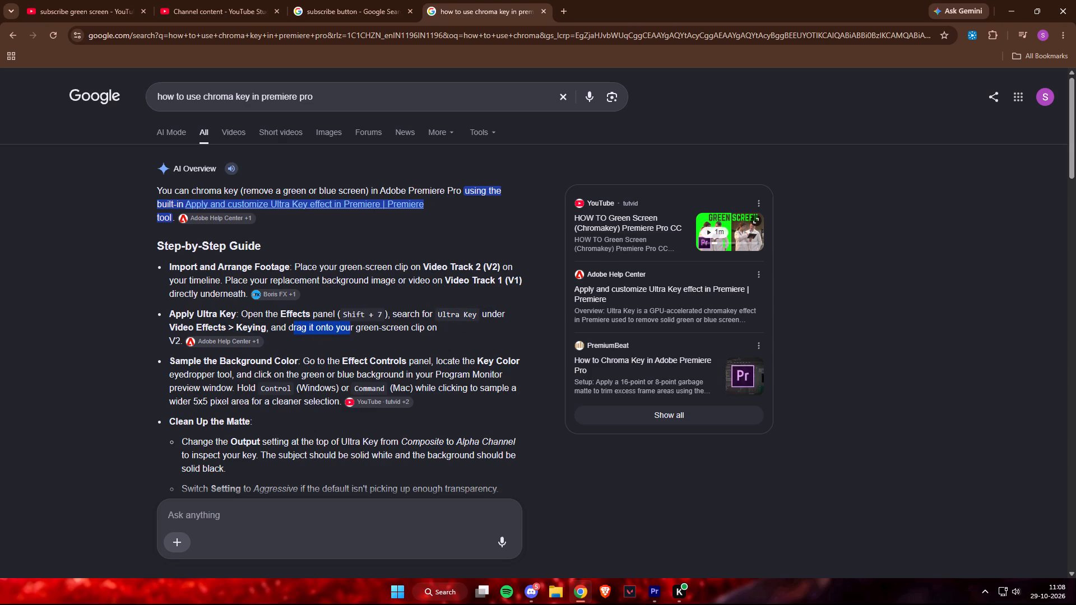
Browse the YouTube results for "subscribe green screen" and open the Short "Green Screen Subscribe Button Animation" by allcreativedesigns.
left_click(207, 0)
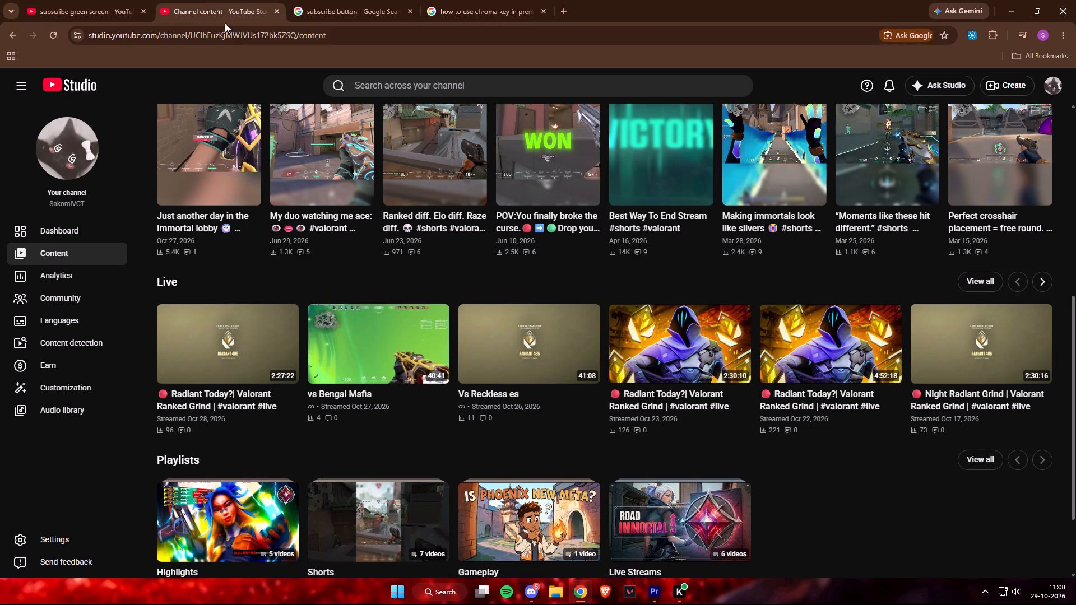
left_click(134, 0)
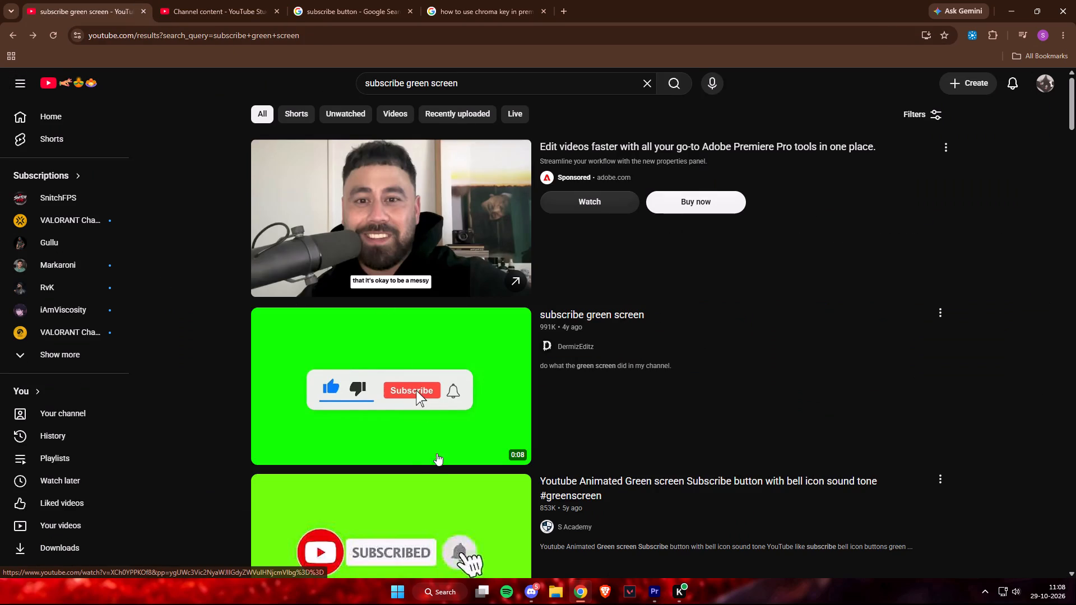
scroll(415, 441, "down", 9)
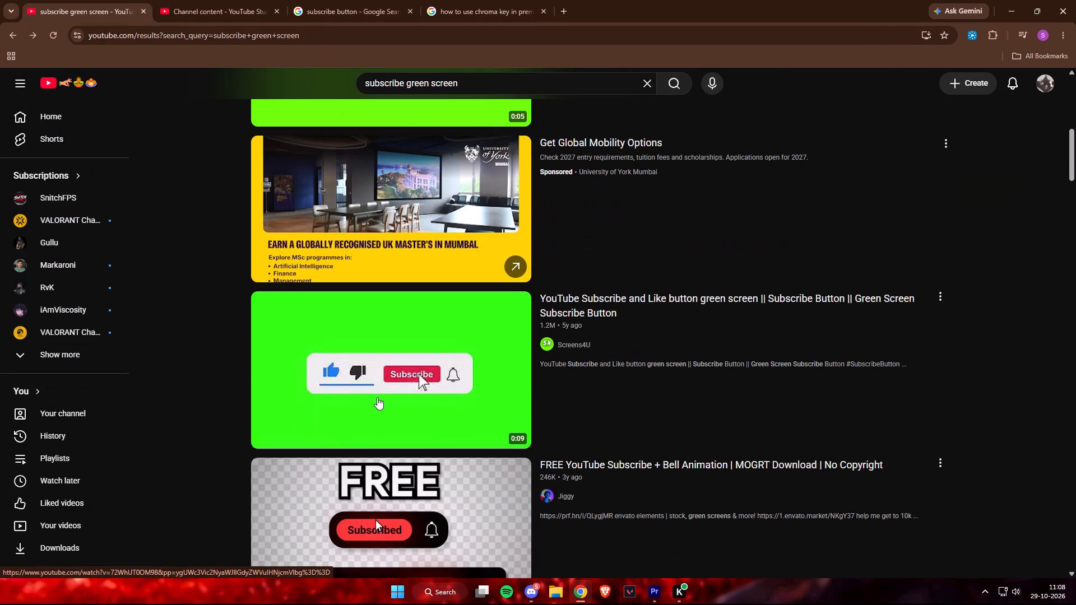
scroll(377, 397, "down", 5)
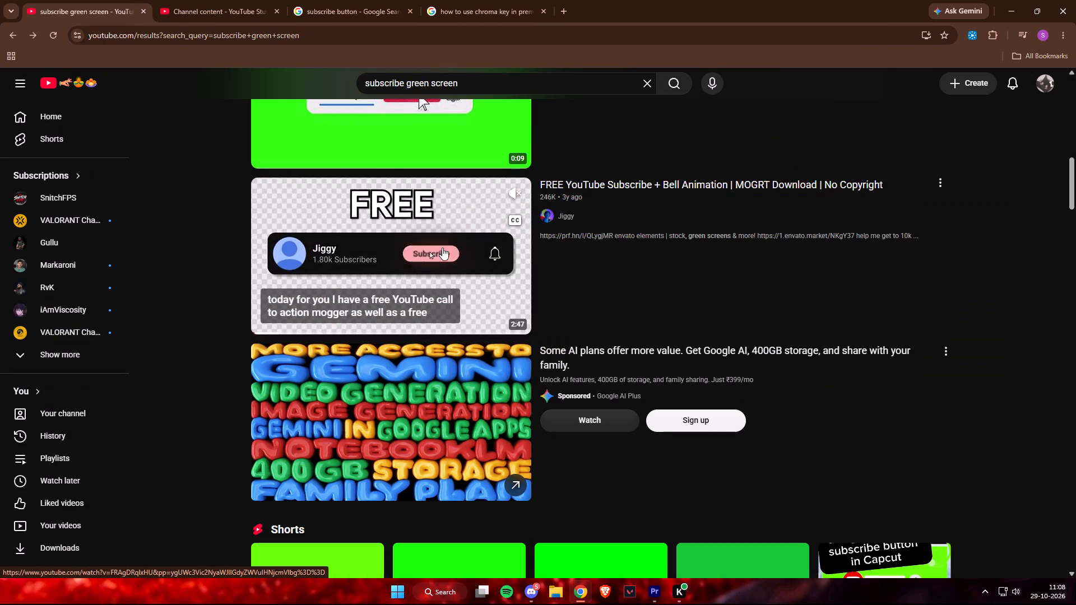
scroll(442, 248, "down", 7)
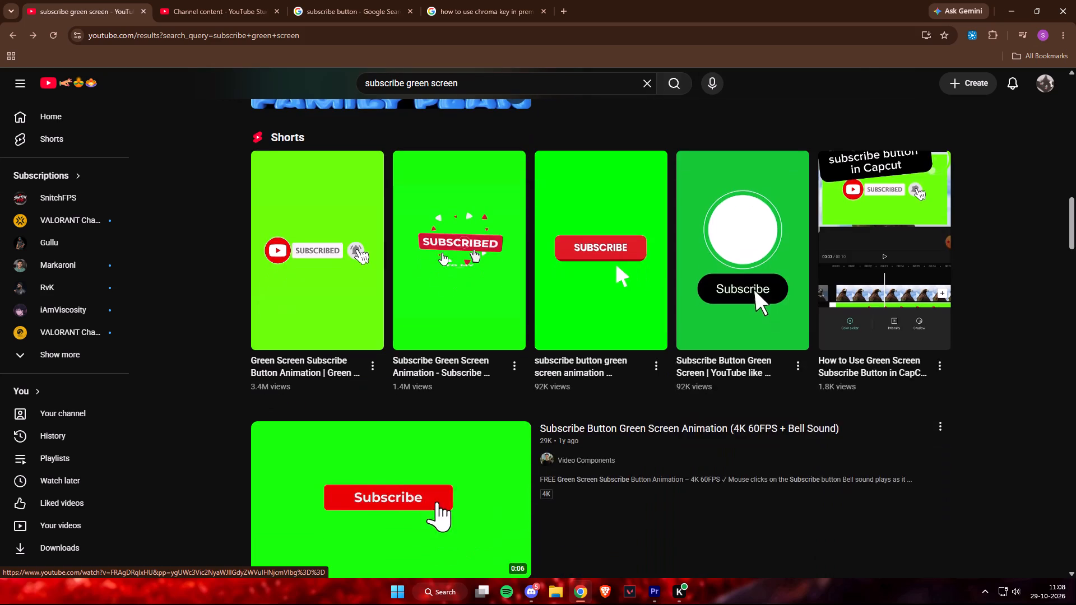
scroll(441, 255, "down", 3)
scroll(441, 256, "up", 3)
left_click(289, 236)
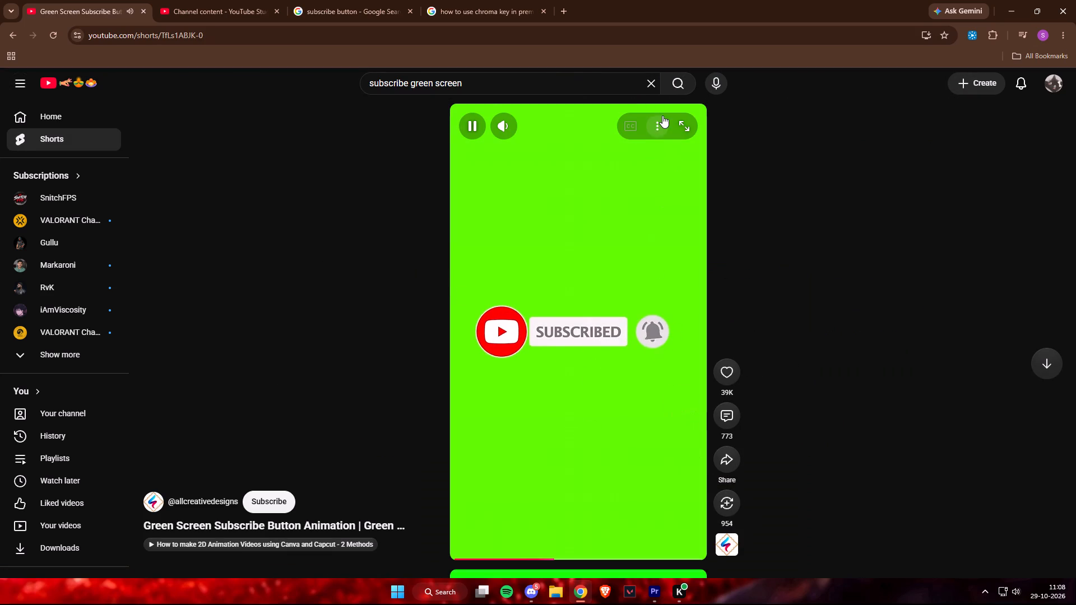
Copy the share link of the green-screen subscribe button Short.
left_click(660, 123)
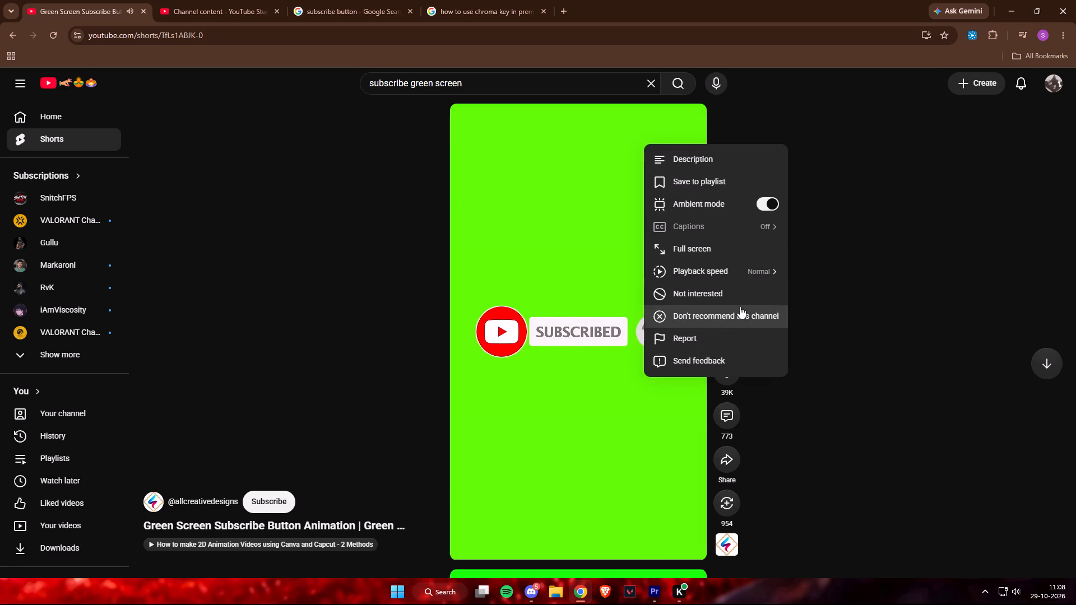
left_click(824, 471)
left_click(717, 467)
left_click(639, 360)
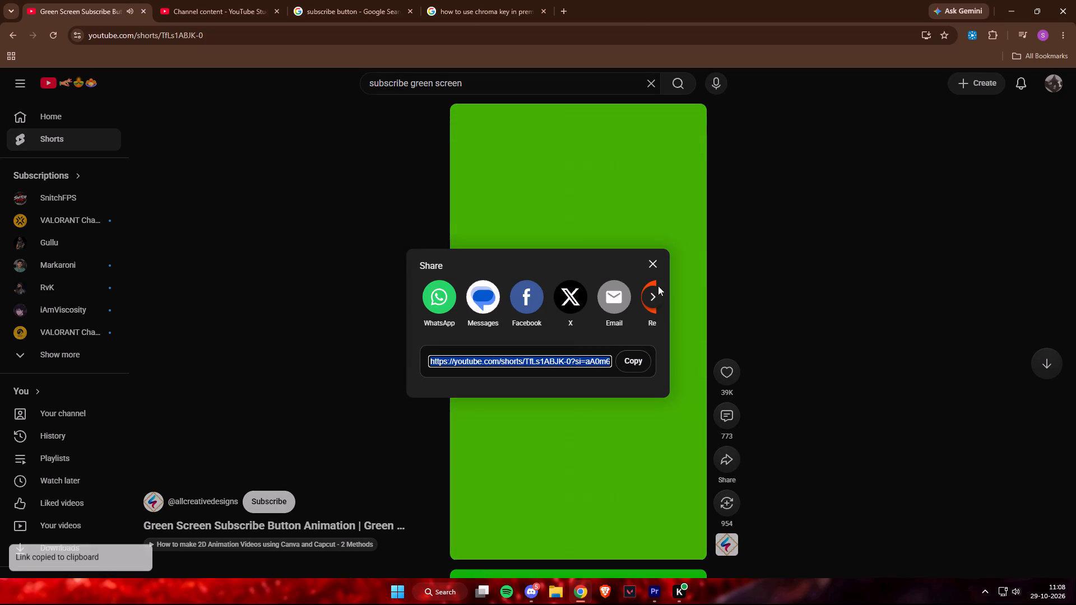
left_click(656, 257)
left_click(541, 327)
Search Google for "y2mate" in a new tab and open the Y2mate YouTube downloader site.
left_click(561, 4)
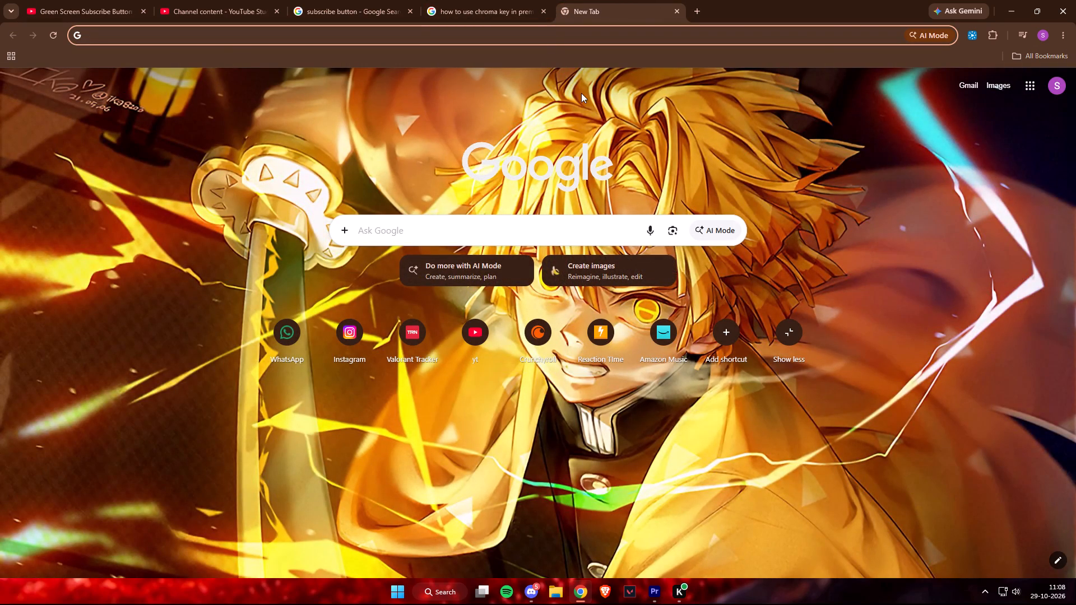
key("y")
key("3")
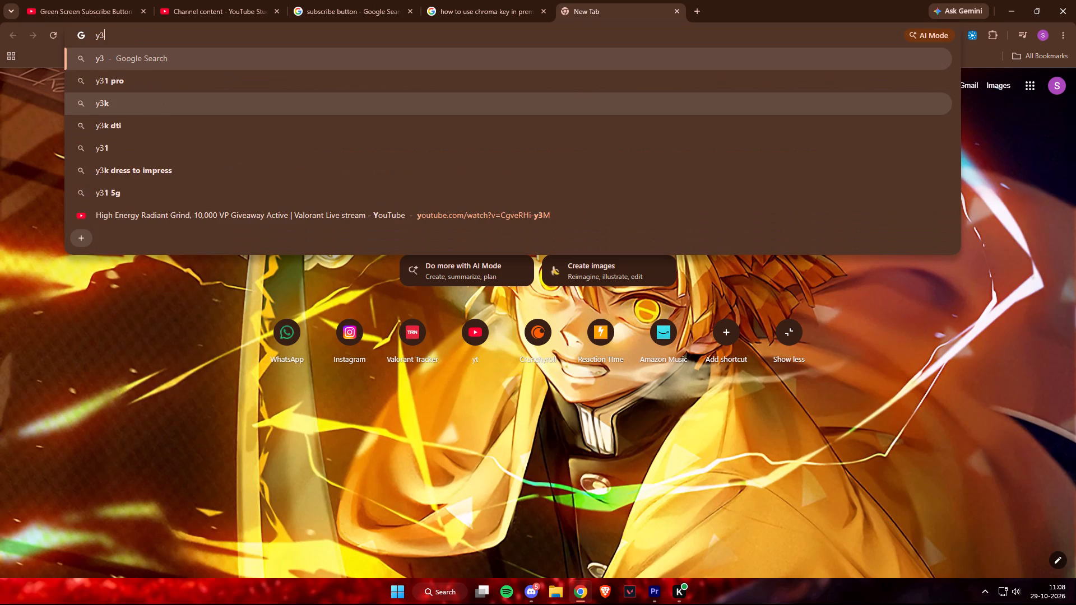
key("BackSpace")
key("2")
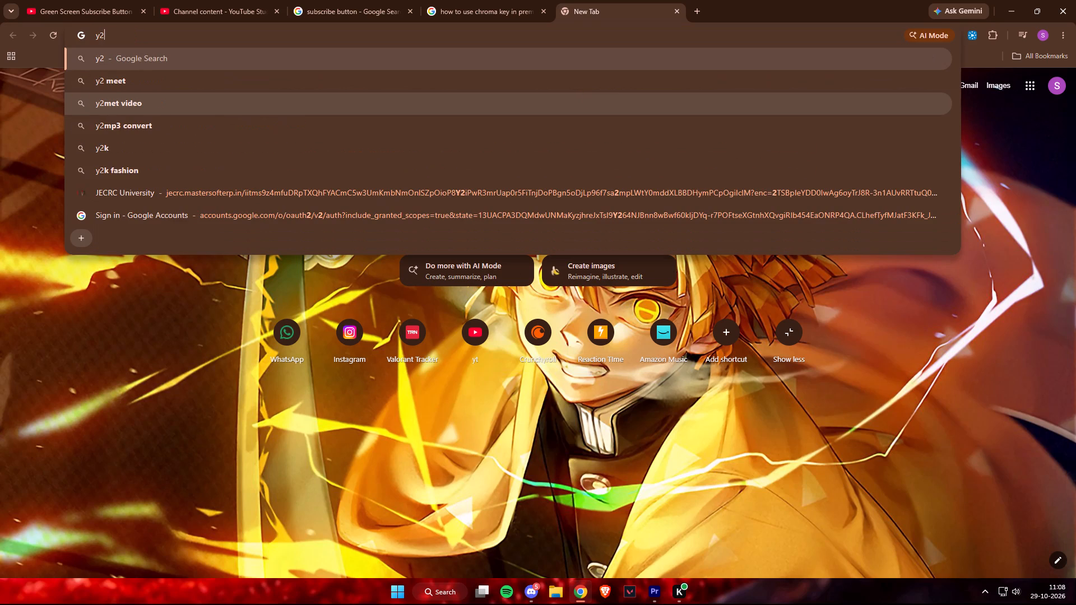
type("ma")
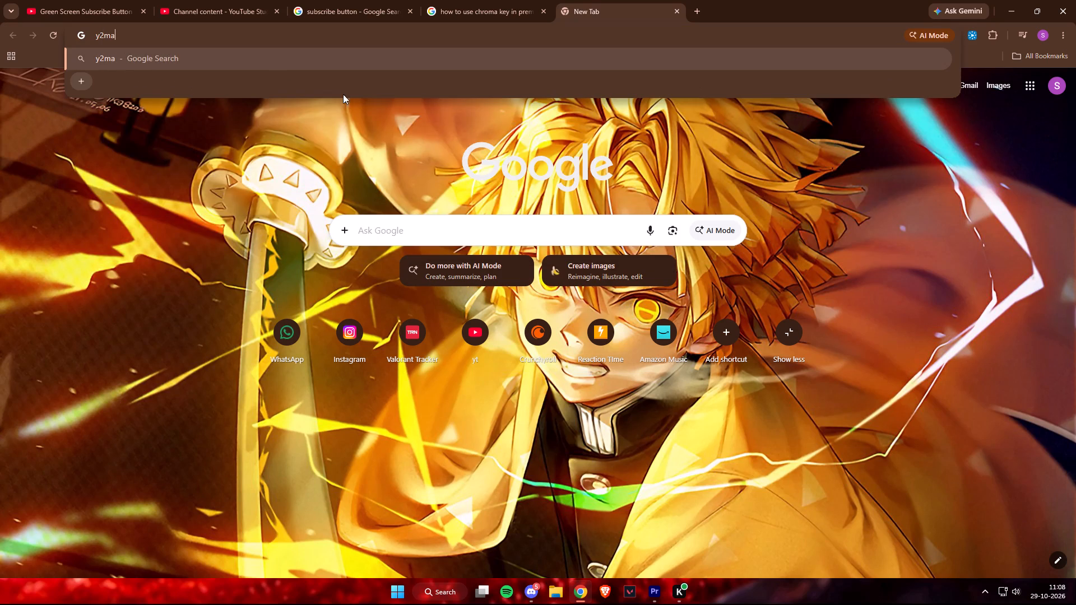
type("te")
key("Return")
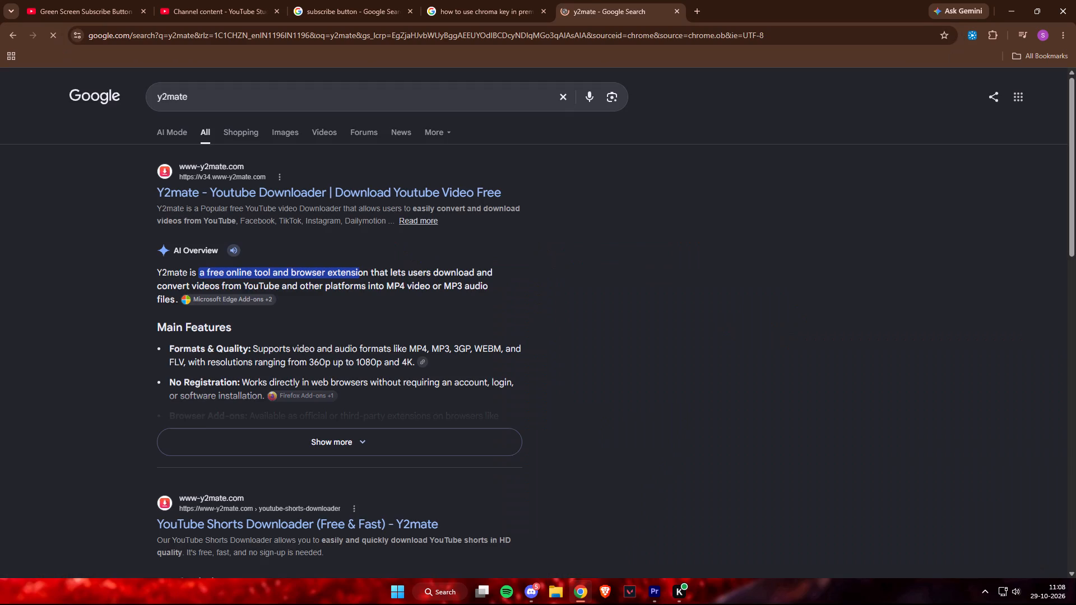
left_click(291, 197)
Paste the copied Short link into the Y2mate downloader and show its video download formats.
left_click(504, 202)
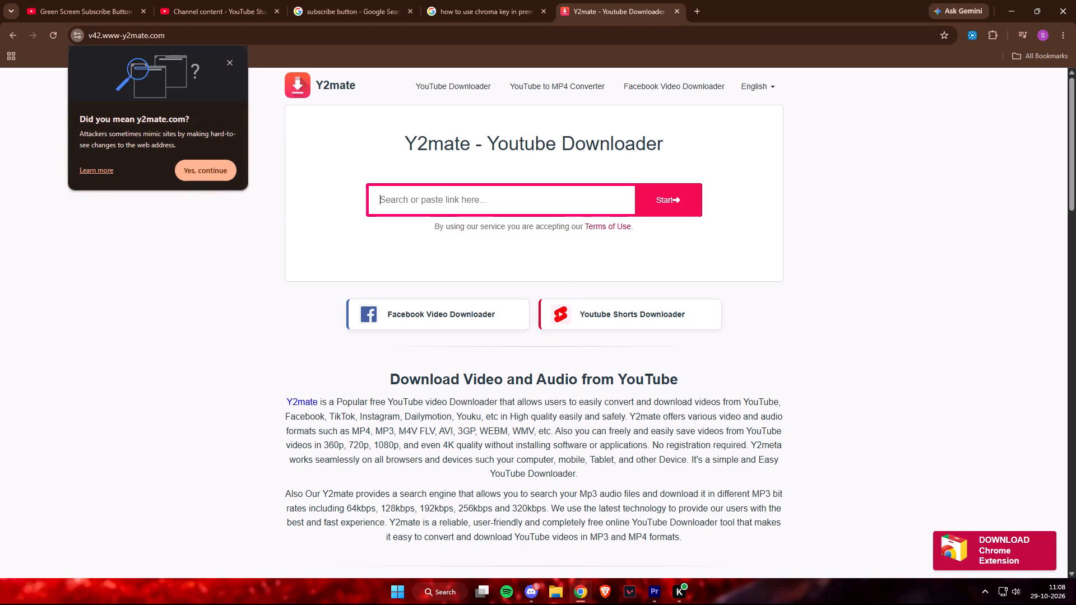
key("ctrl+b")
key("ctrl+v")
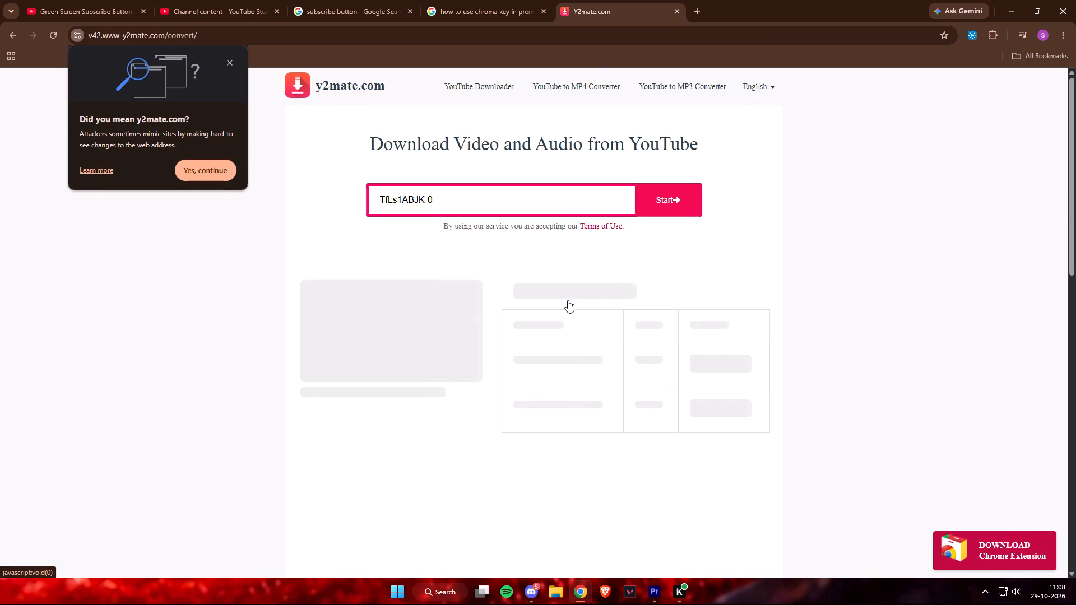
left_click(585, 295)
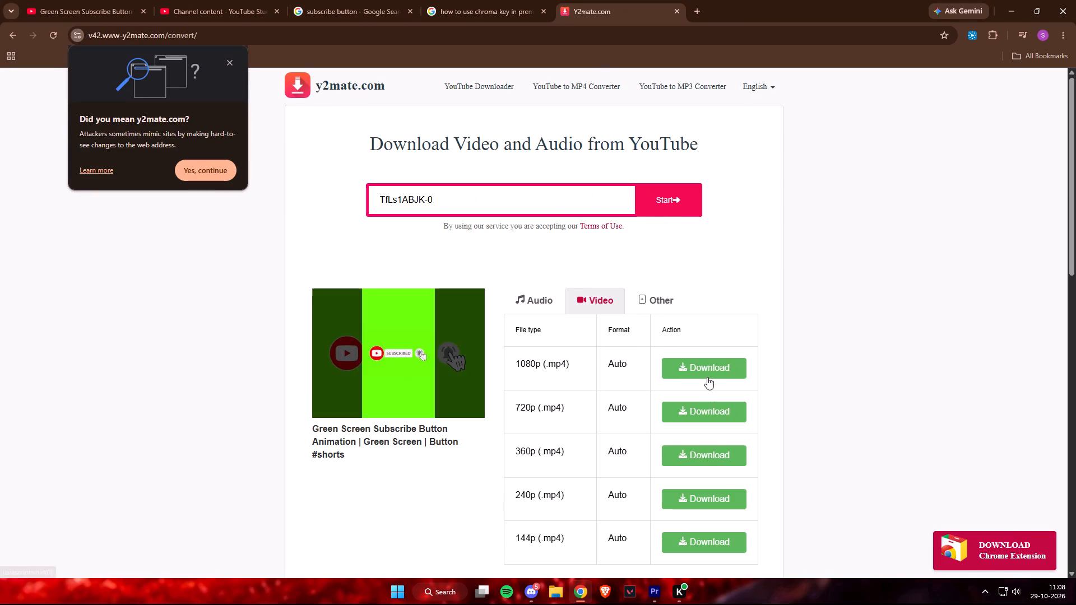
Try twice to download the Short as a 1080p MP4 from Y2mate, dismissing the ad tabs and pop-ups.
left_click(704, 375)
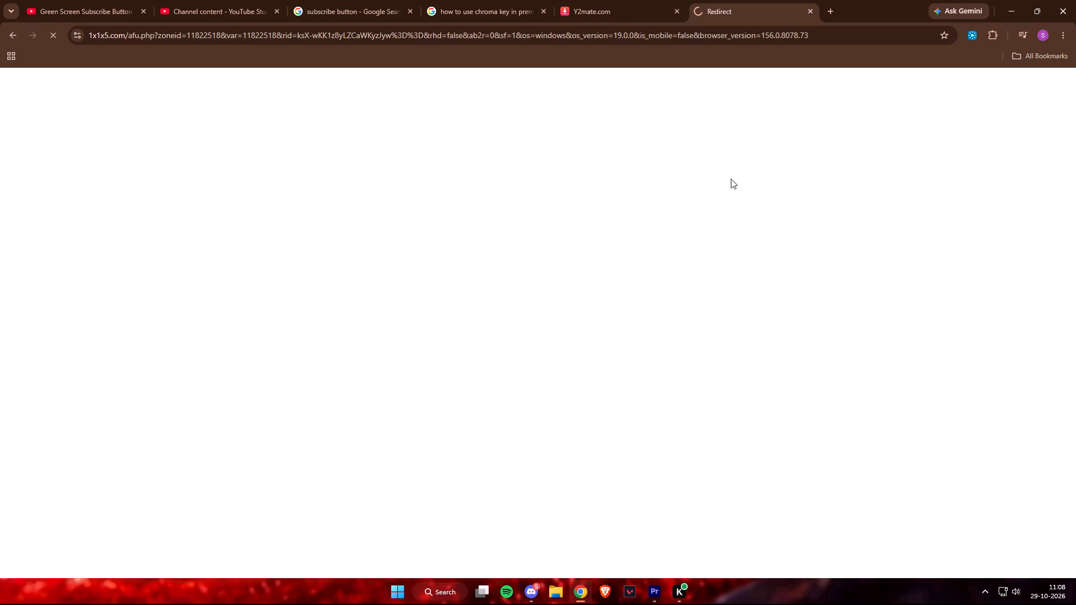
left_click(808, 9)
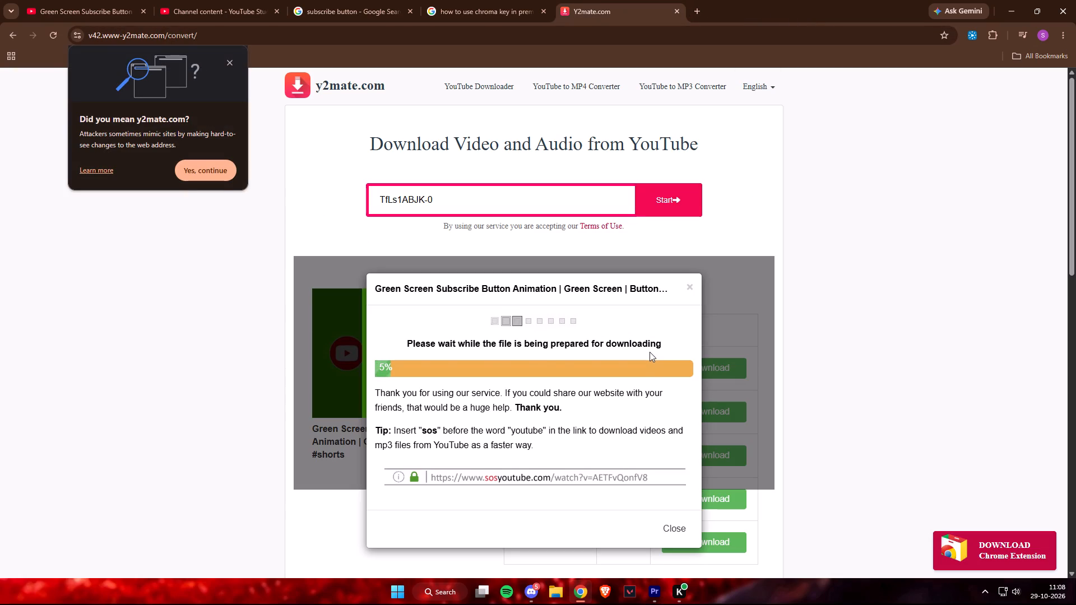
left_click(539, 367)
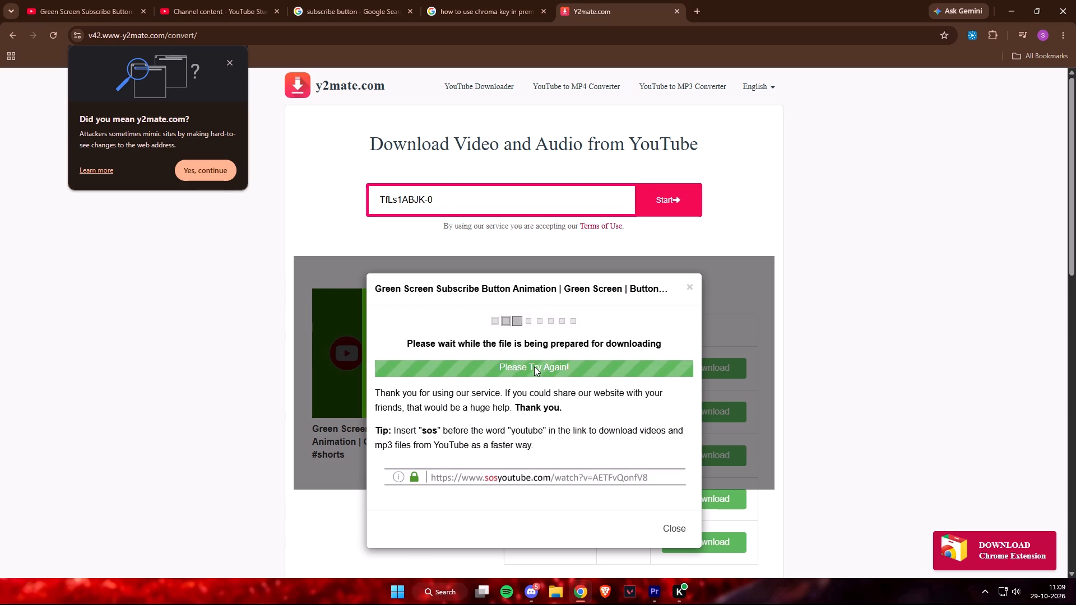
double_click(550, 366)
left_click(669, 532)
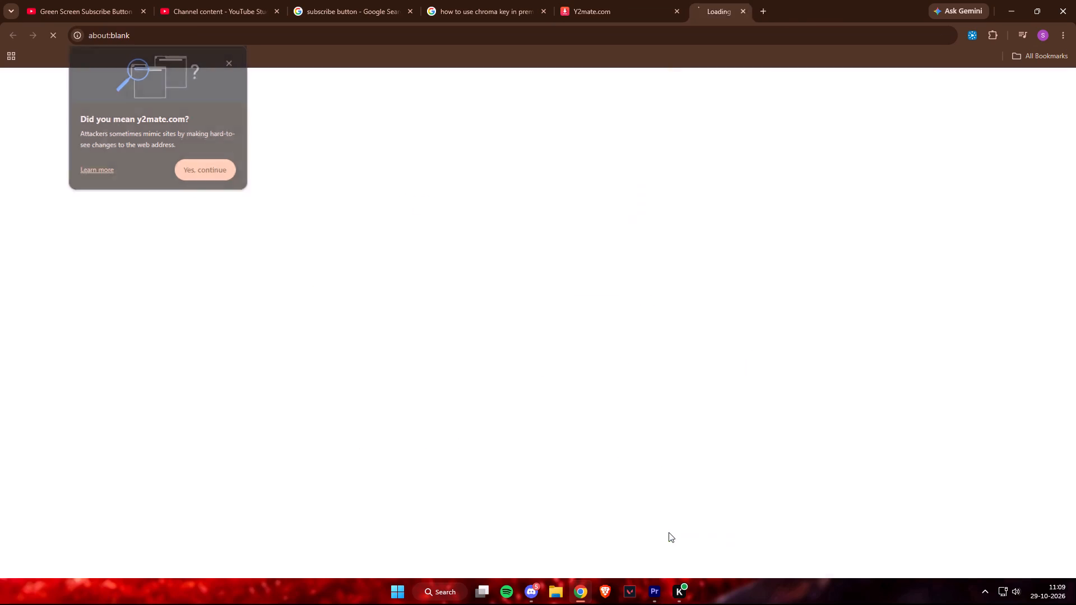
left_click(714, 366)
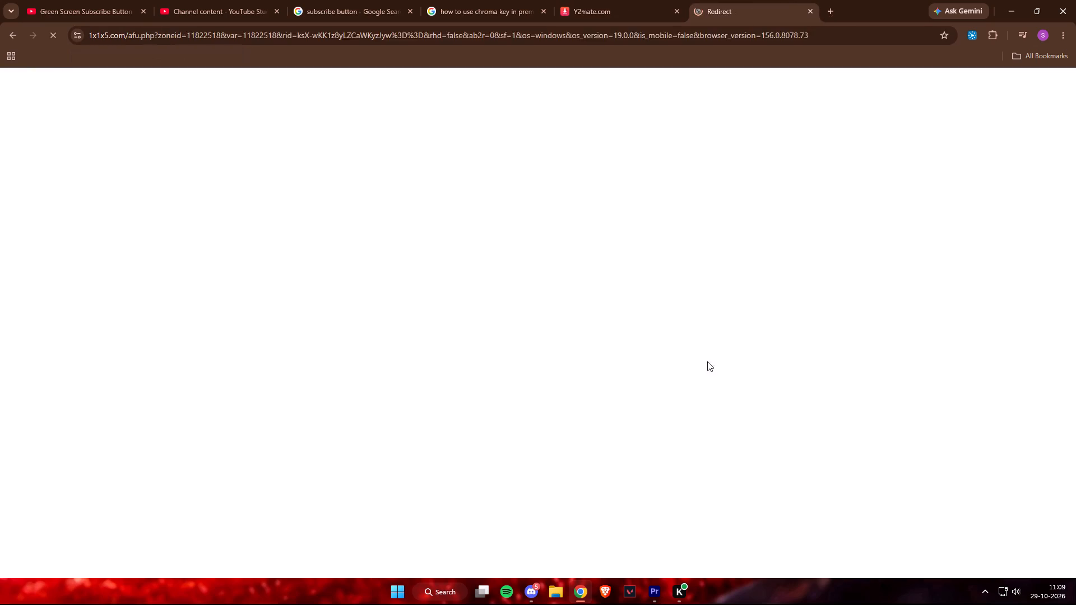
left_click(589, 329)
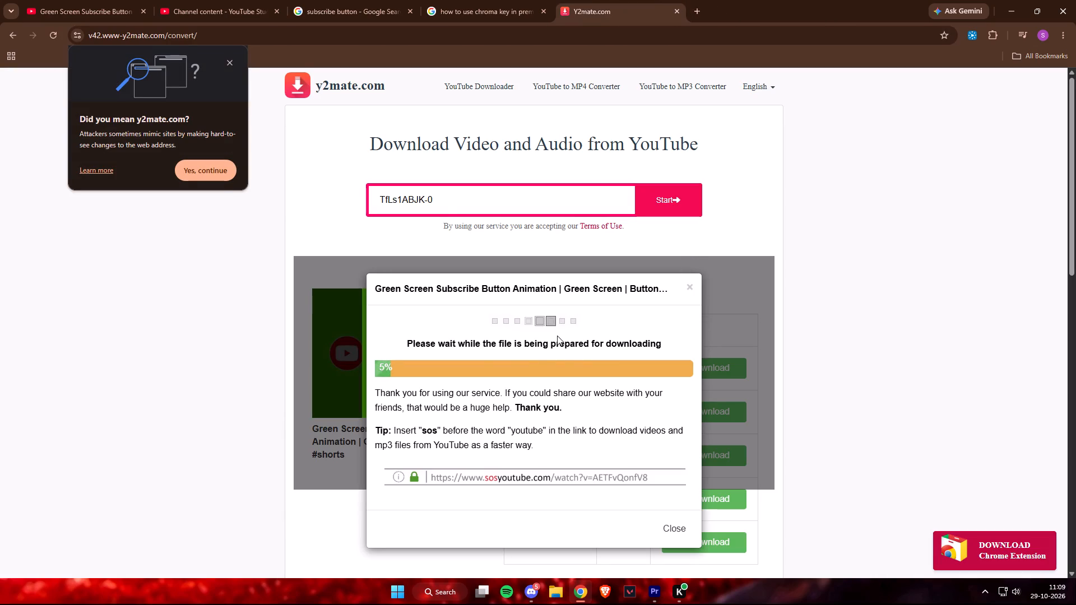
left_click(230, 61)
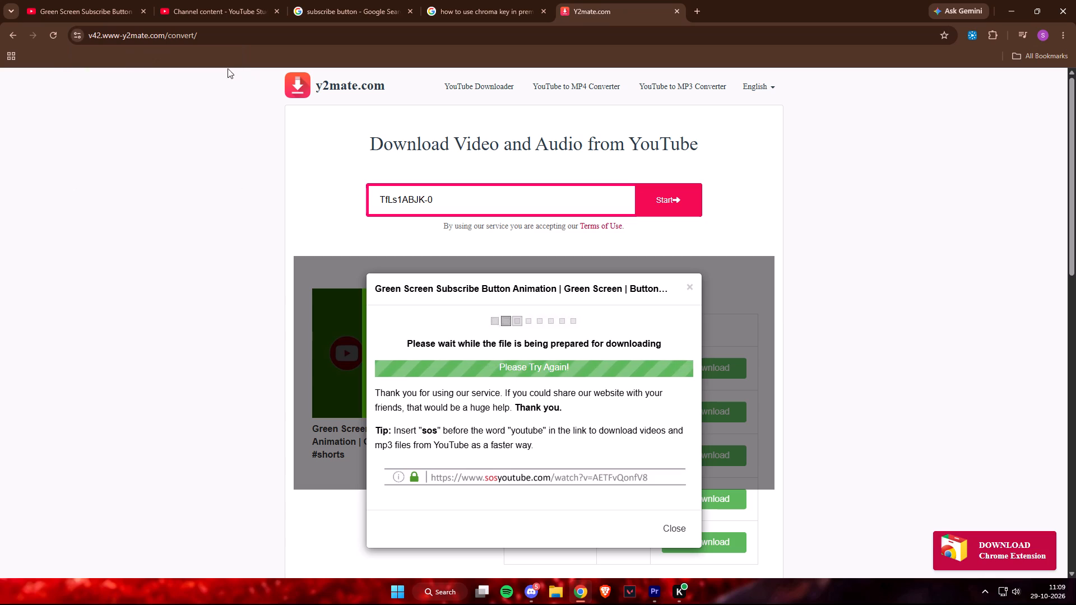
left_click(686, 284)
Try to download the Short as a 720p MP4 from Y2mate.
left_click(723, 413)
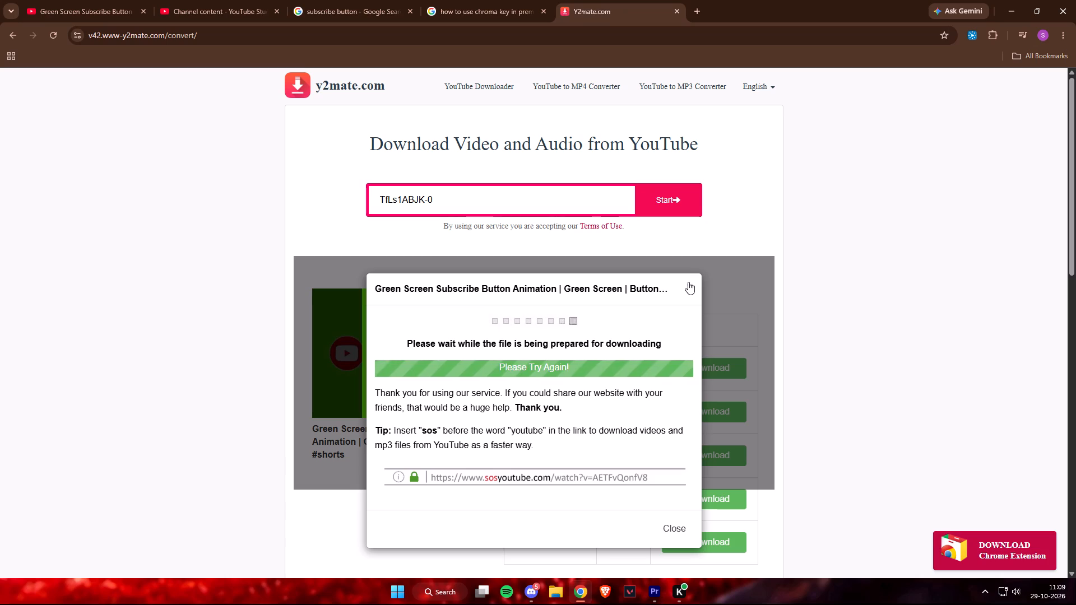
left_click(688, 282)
Go back to Google, search for "yt video downloader wav" and open the YTMP3 converter site.
left_click(13, 27)
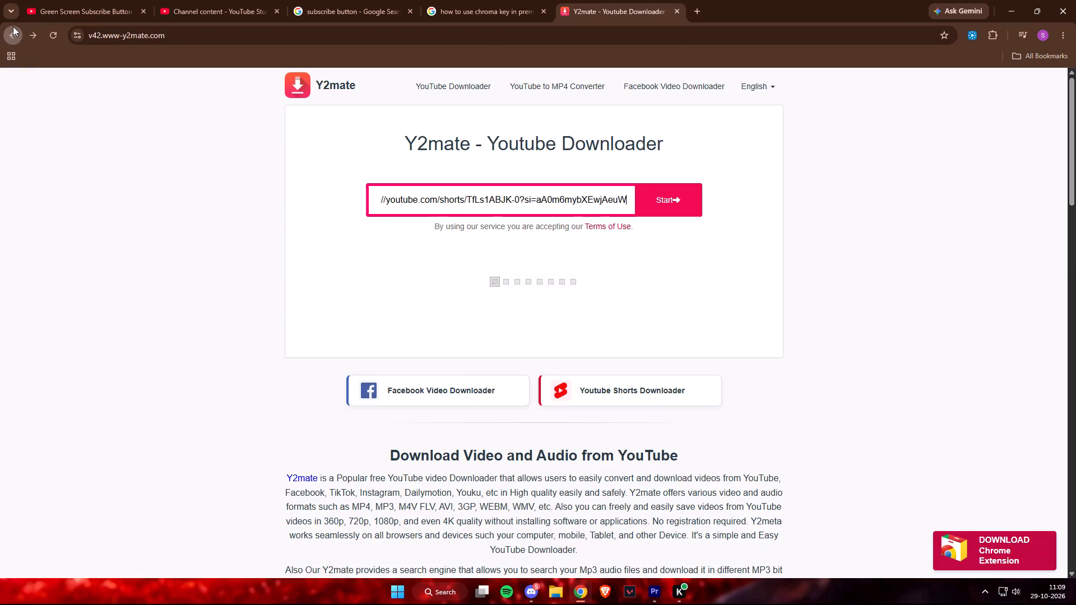
left_click(13, 26)
left_click_drag(277, 93, 116, 90)
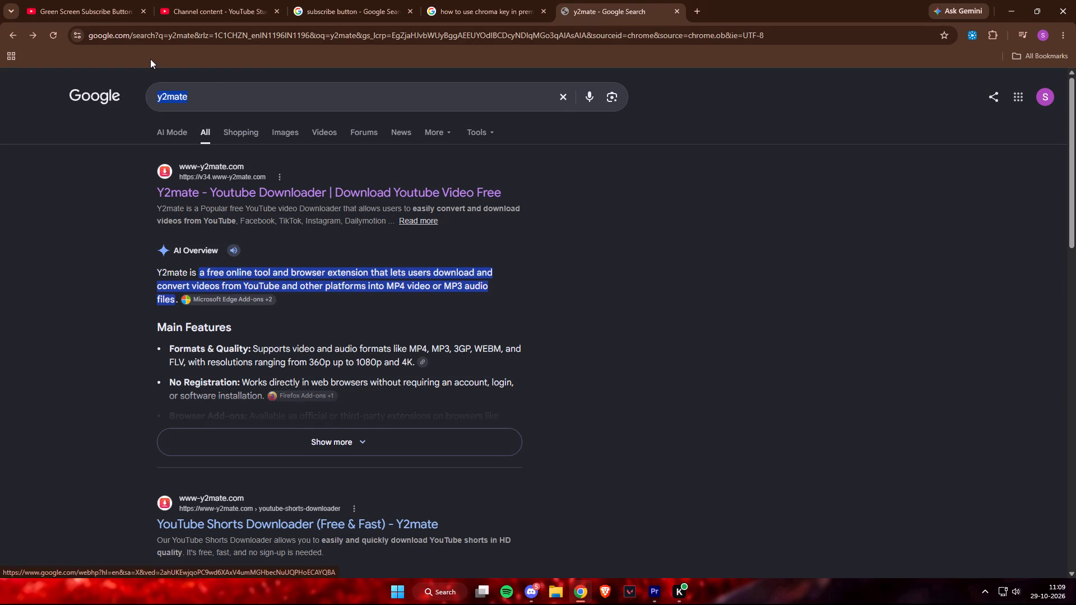
key("BackSpace")
type("yt")
key("space")
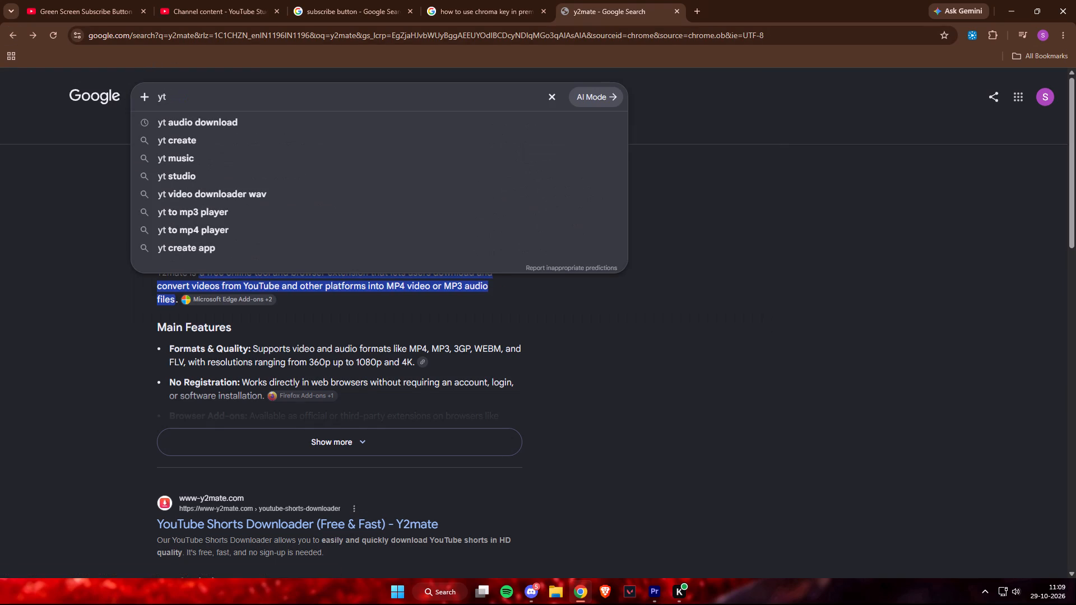
key("v")
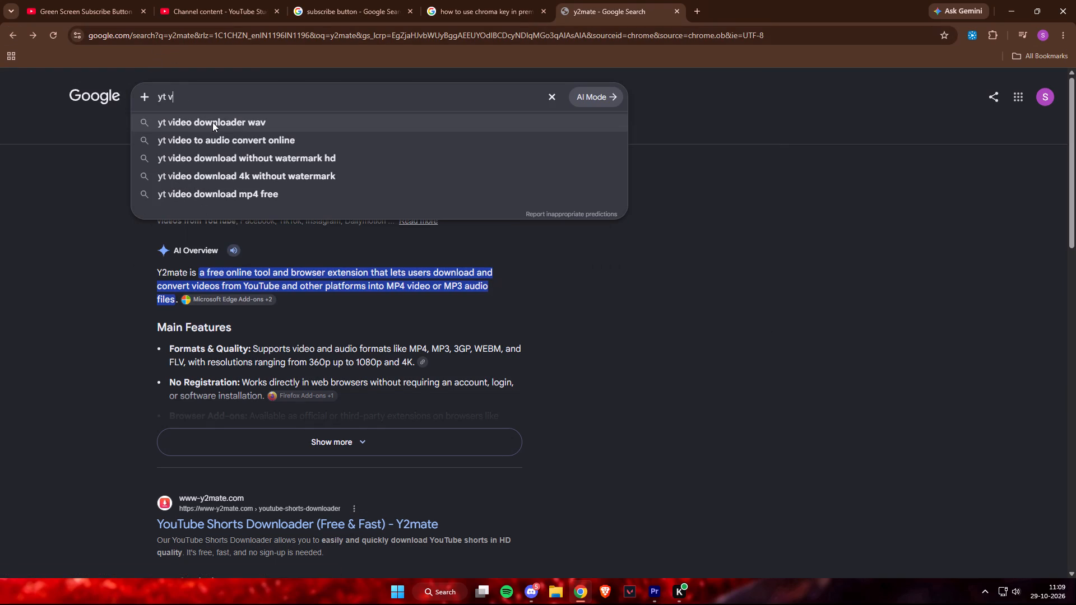
left_click(212, 122)
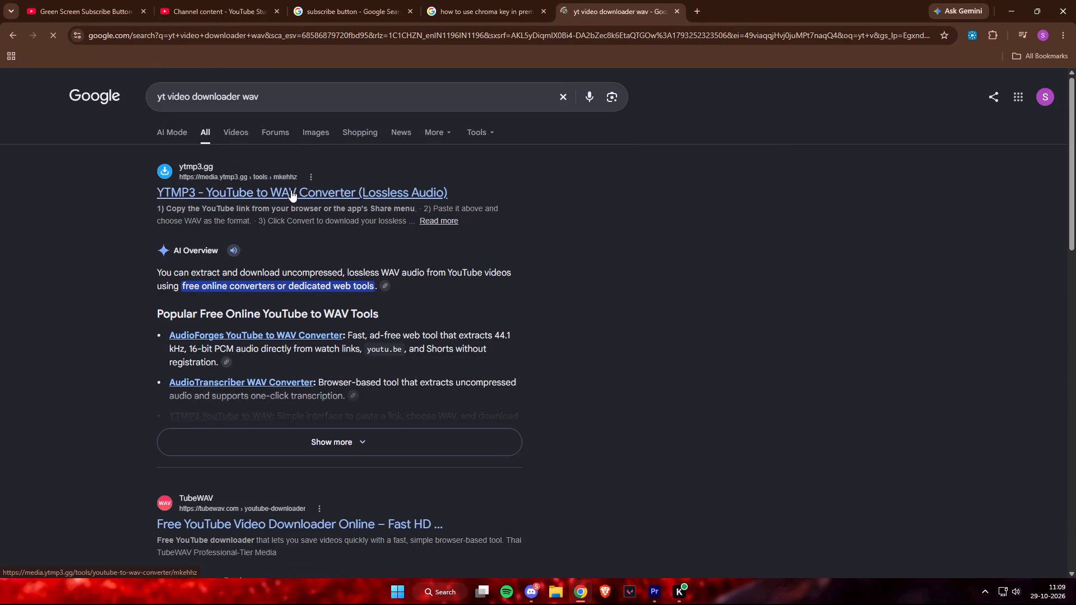
left_click(290, 187)
Paste the Short's link into YTMP3, choose MP4 at 1080P as the output, and start the conversion.
left_click(372, 197)
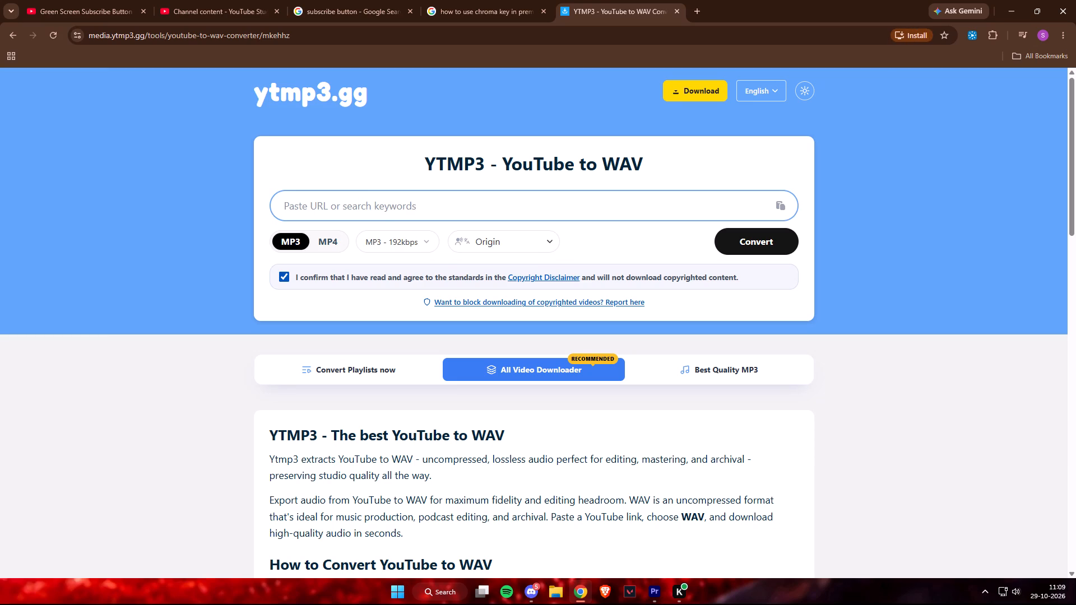
key("ctrl+v")
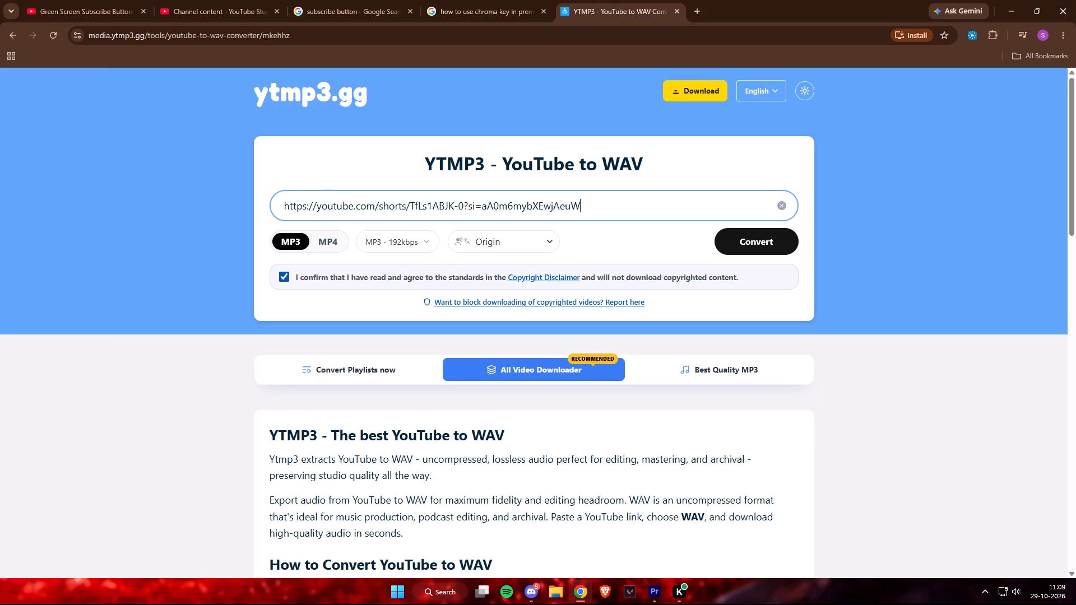
left_click(336, 240)
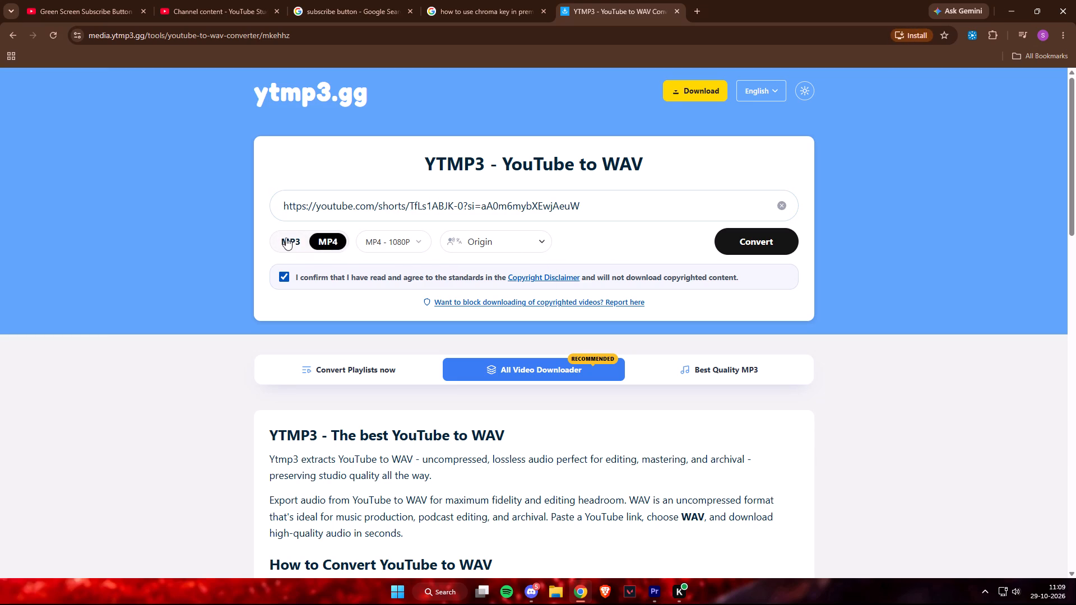
left_click(740, 248)
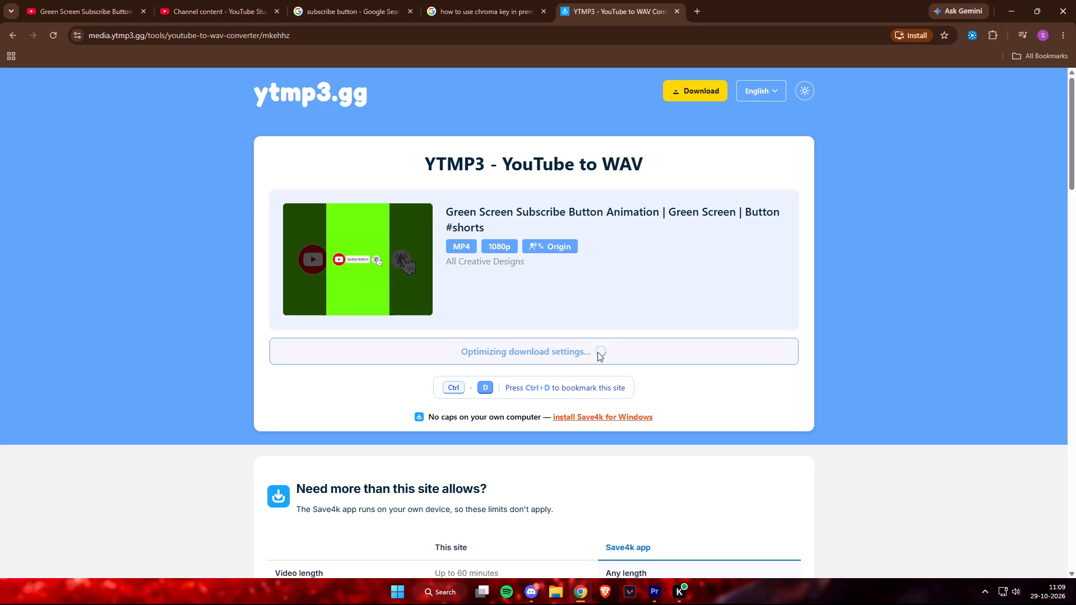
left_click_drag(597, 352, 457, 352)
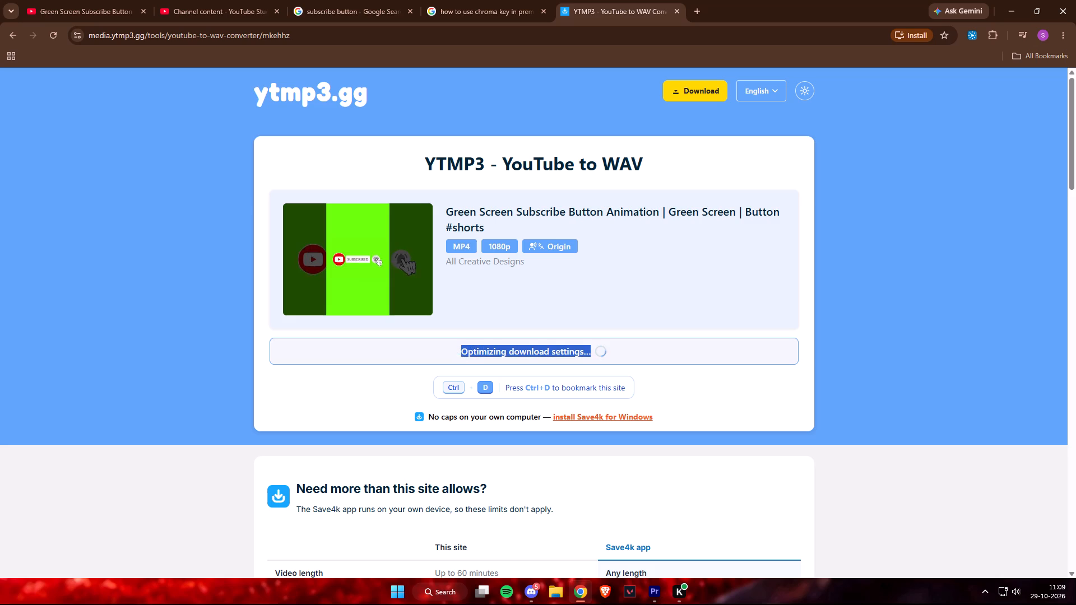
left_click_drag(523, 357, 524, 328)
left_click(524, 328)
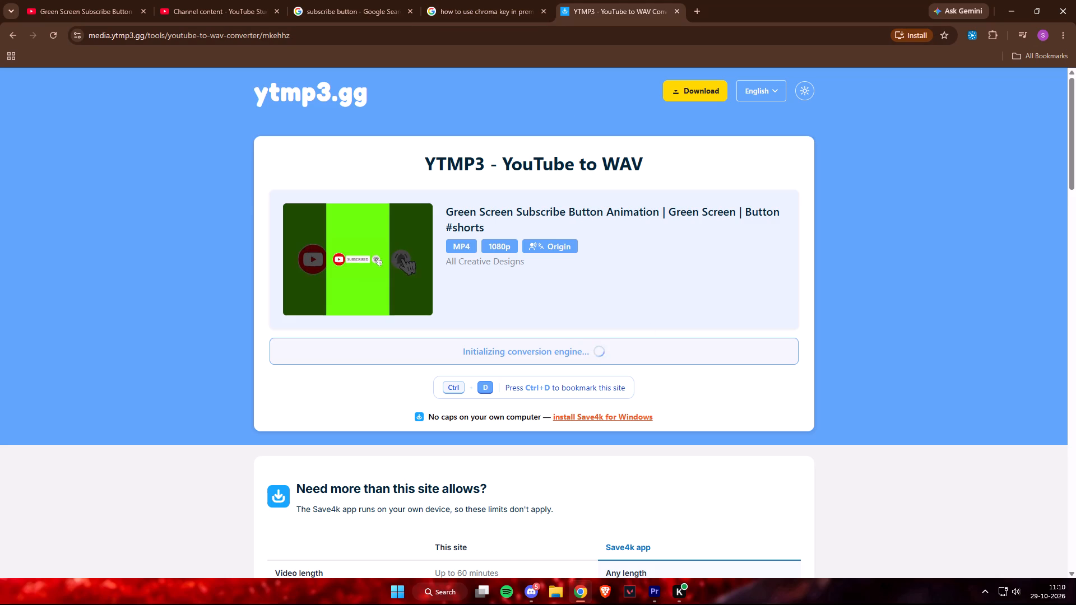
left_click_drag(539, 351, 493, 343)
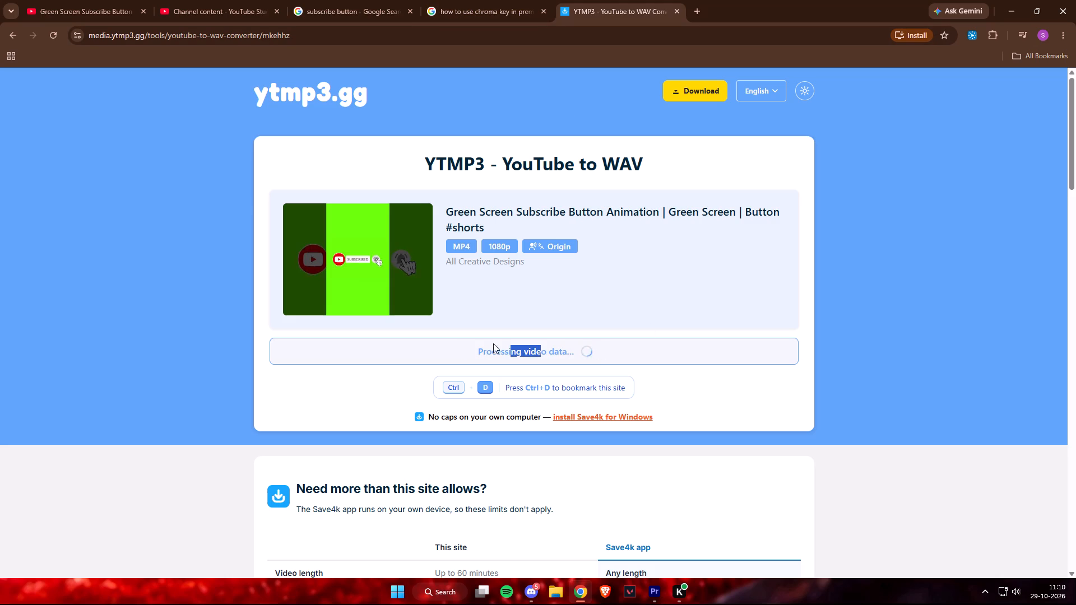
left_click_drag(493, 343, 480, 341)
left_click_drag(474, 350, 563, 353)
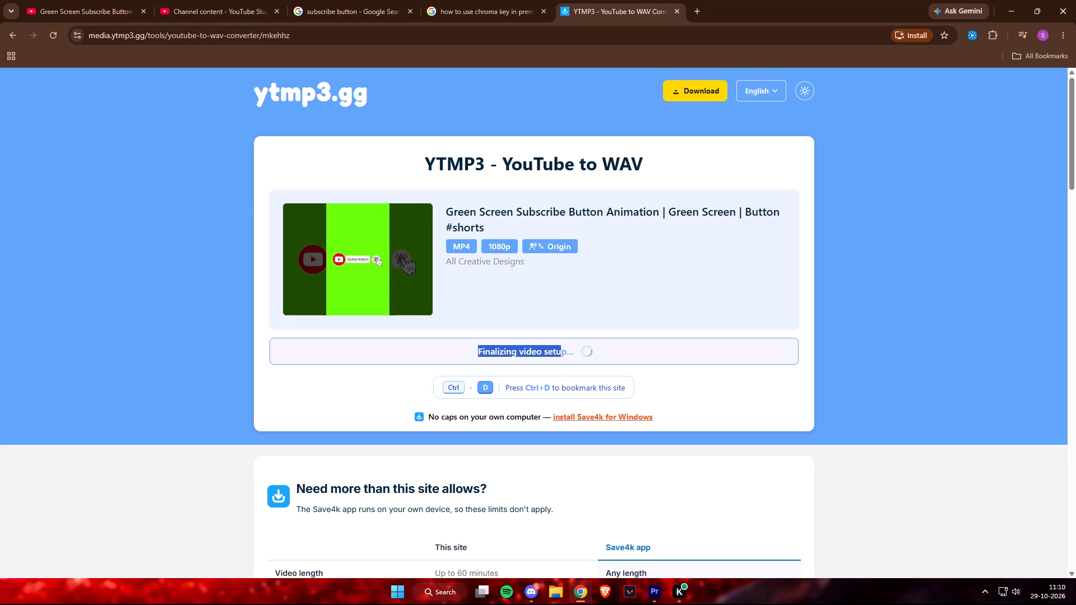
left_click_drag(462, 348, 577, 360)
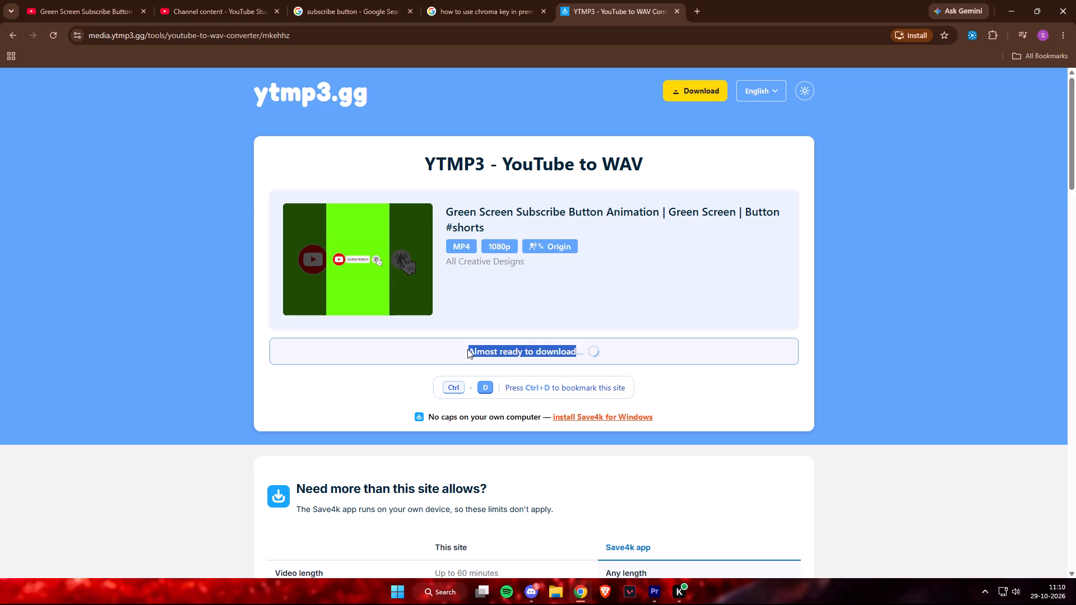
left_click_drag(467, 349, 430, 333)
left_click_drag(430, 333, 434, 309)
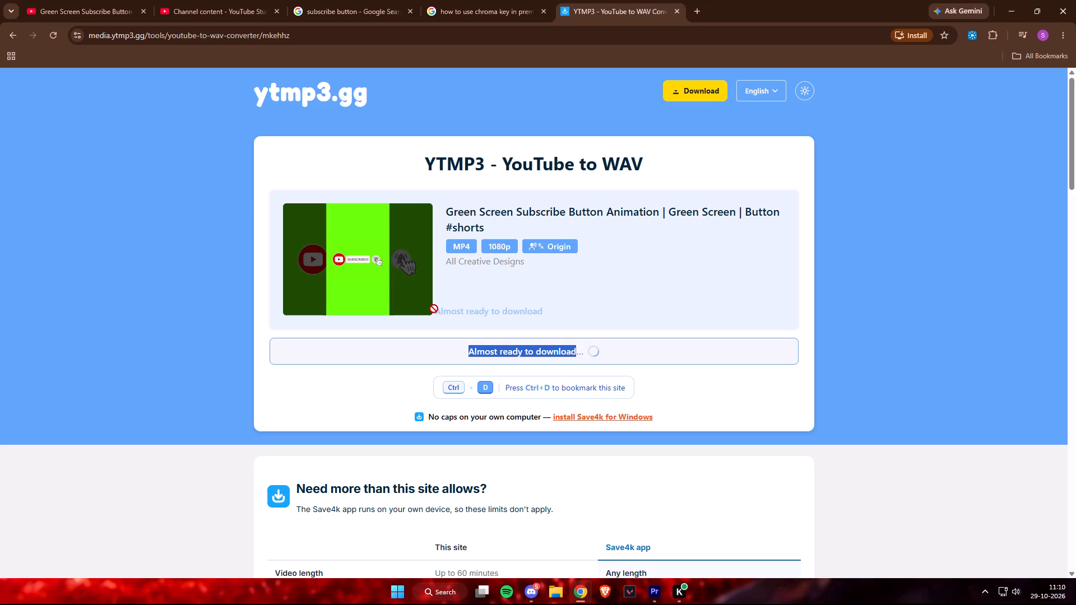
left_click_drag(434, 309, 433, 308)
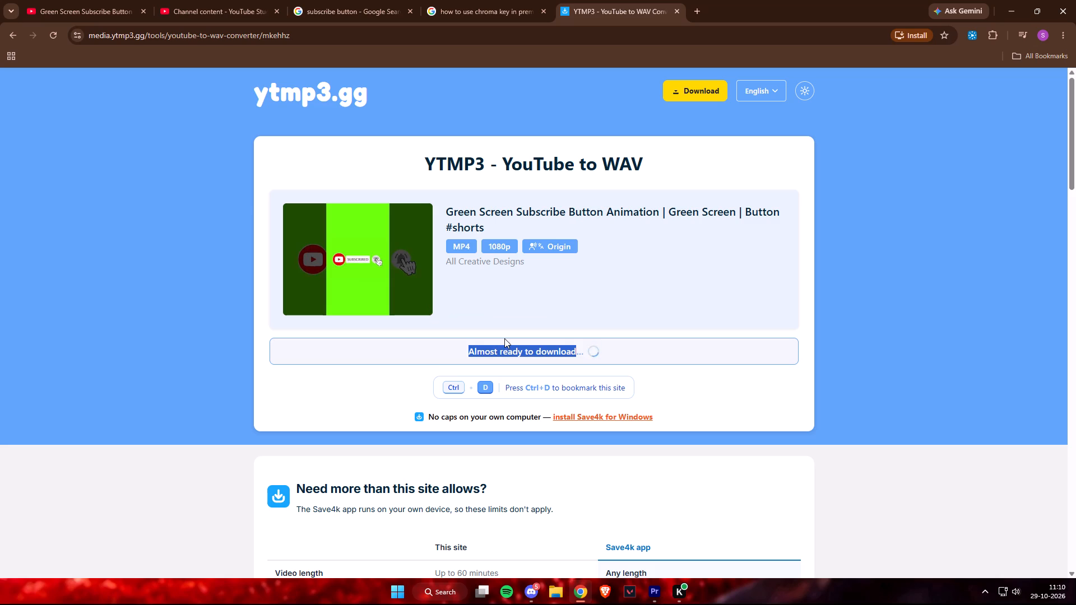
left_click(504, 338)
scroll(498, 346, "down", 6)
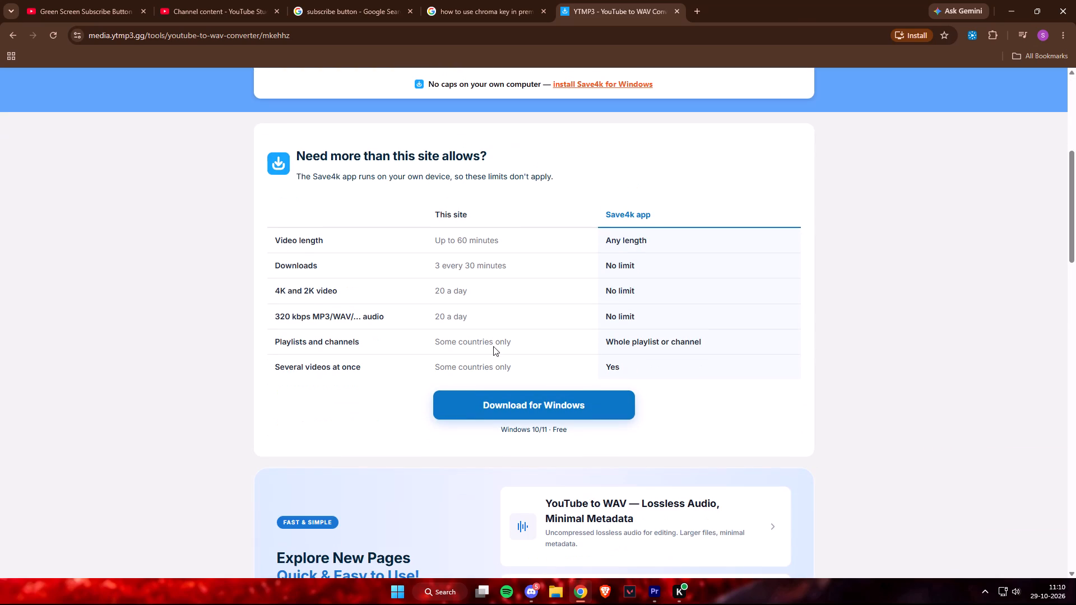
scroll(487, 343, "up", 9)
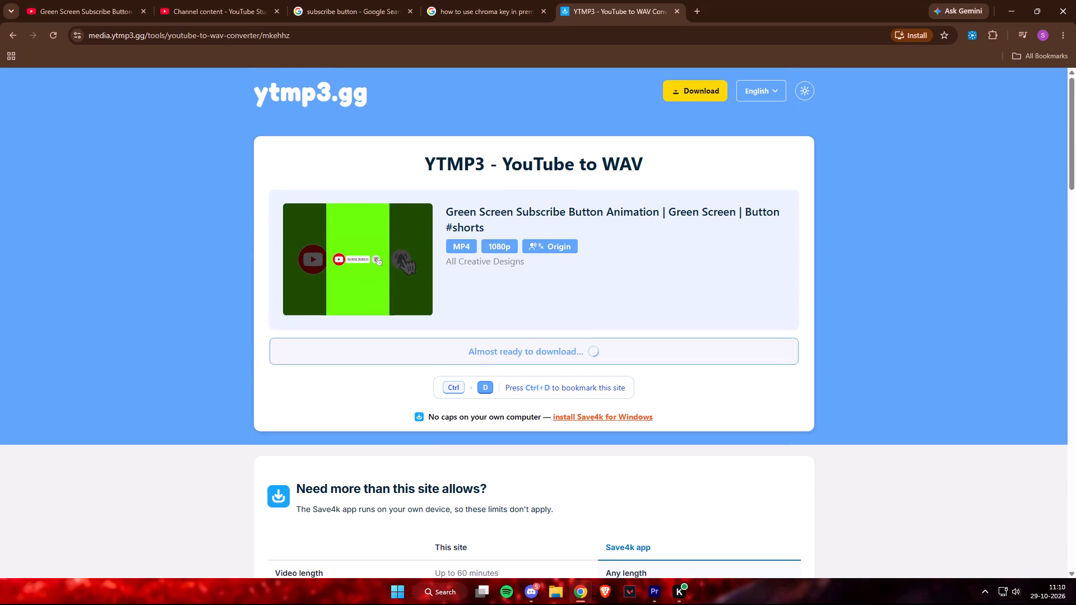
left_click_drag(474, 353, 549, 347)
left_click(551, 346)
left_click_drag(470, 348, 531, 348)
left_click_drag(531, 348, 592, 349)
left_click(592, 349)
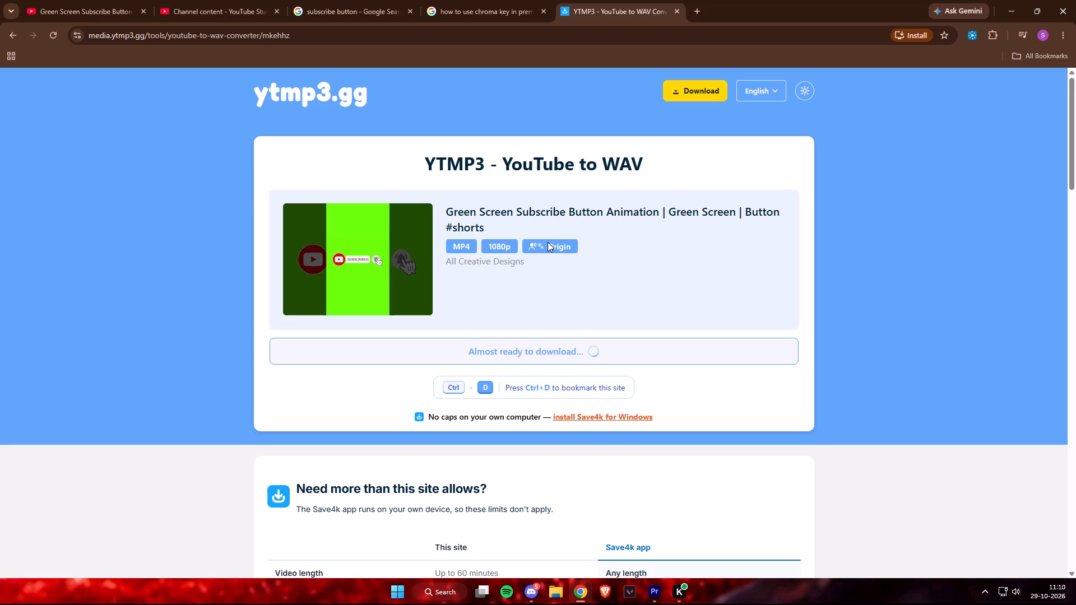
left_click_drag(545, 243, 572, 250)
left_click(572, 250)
Switch to Premiere Pro, skim through the edited sequence, and set its export file name to insta in the Videos\Adobe folder.
left_click(661, 593)
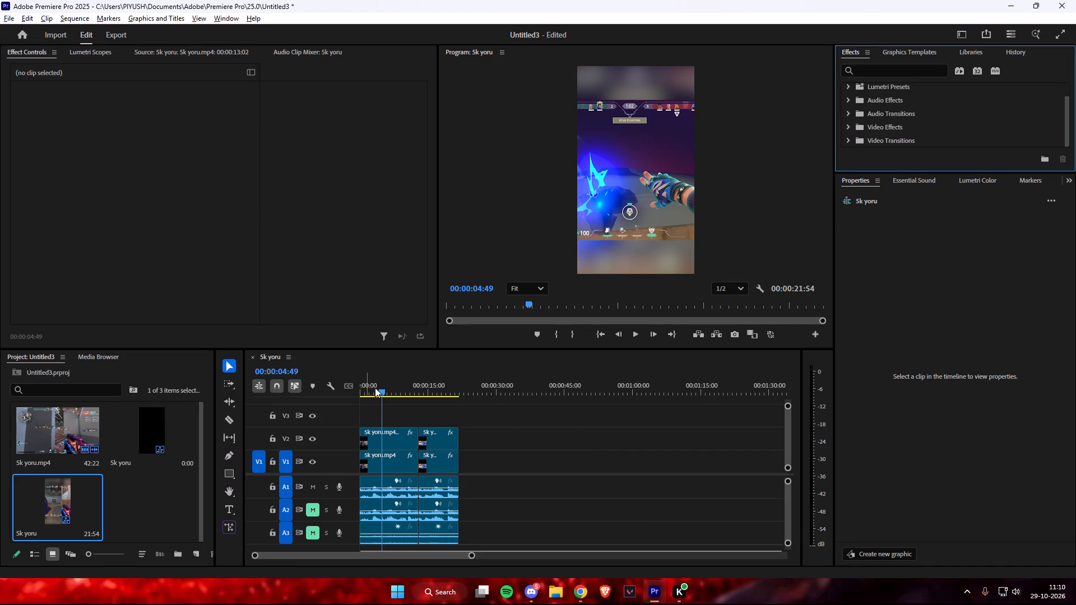
left_click_drag(372, 390, 435, 403)
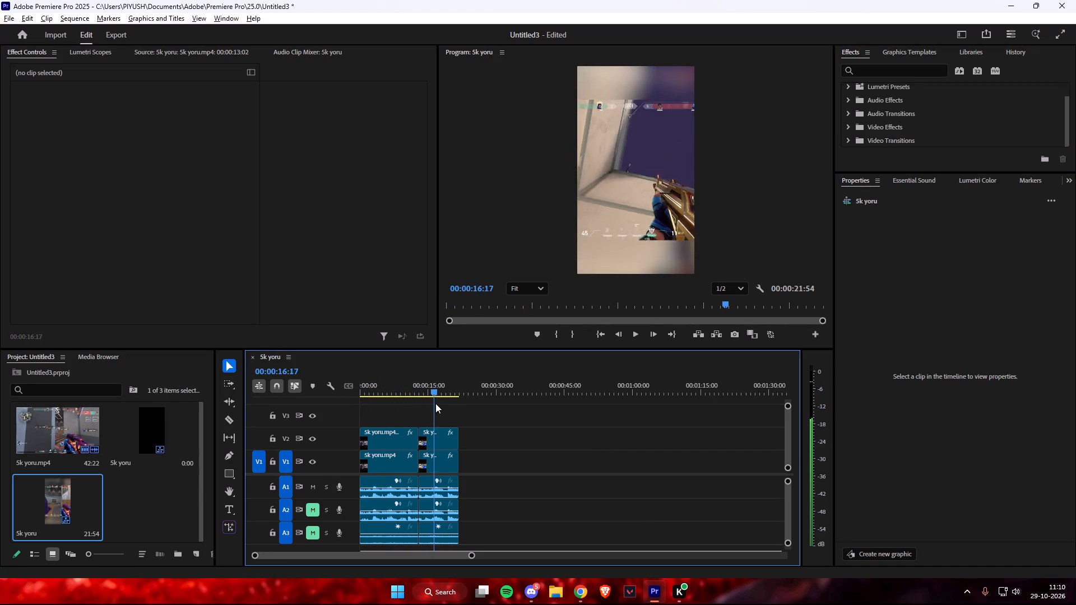
left_click_drag(435, 403, 430, 395)
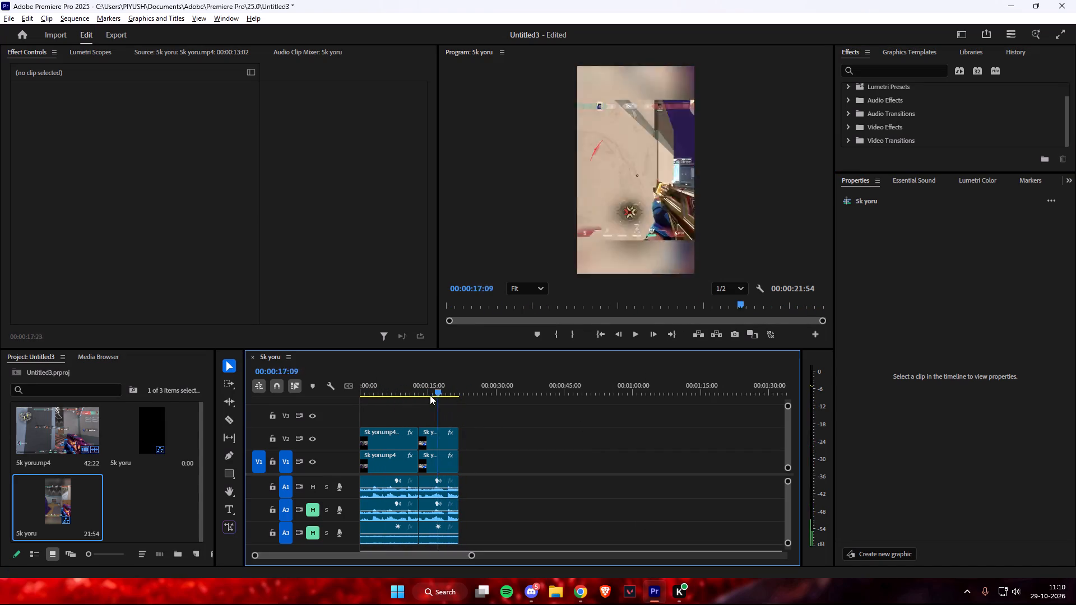
left_click_drag(430, 395, 350, 380)
left_click(116, 35)
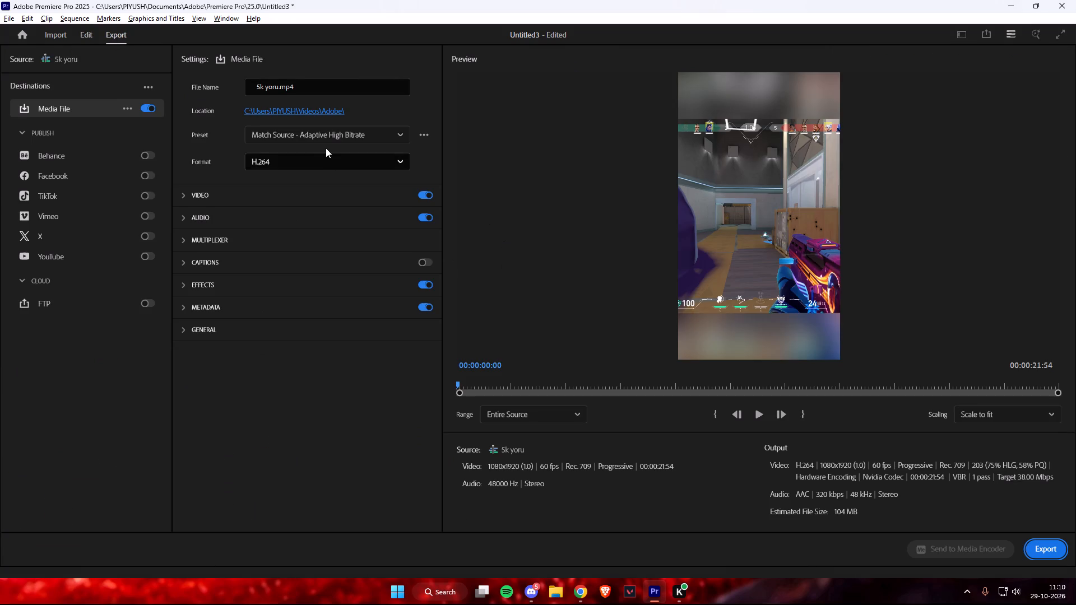
left_click(334, 109)
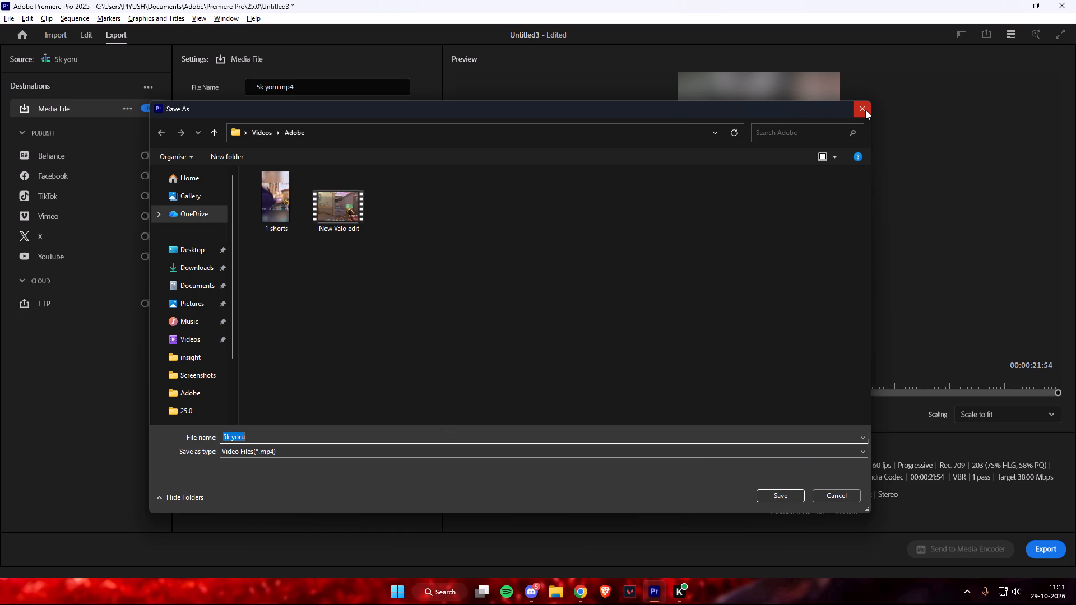
key("BackSpace")
type("ree")
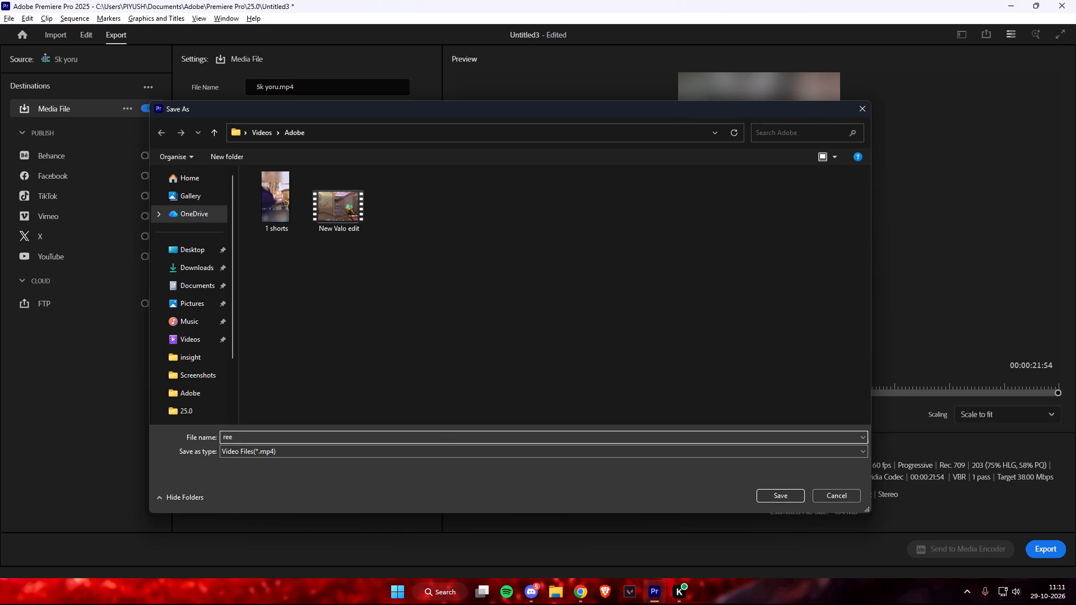
key("BackSpace")
key("BackSpace")
key("BackSpace")
key("BackSpace")
key("BackSpace")
key("BackSpace")
key("BackSpace")
key("BackSpace")
key("BackSpace")
type("insta")
key("space")
left_click(788, 497)
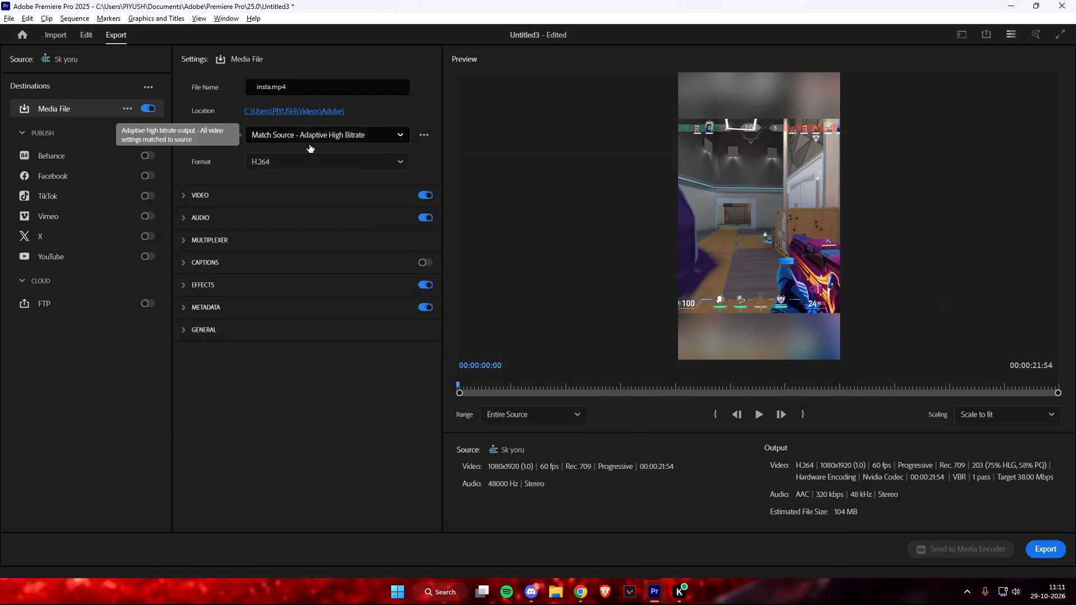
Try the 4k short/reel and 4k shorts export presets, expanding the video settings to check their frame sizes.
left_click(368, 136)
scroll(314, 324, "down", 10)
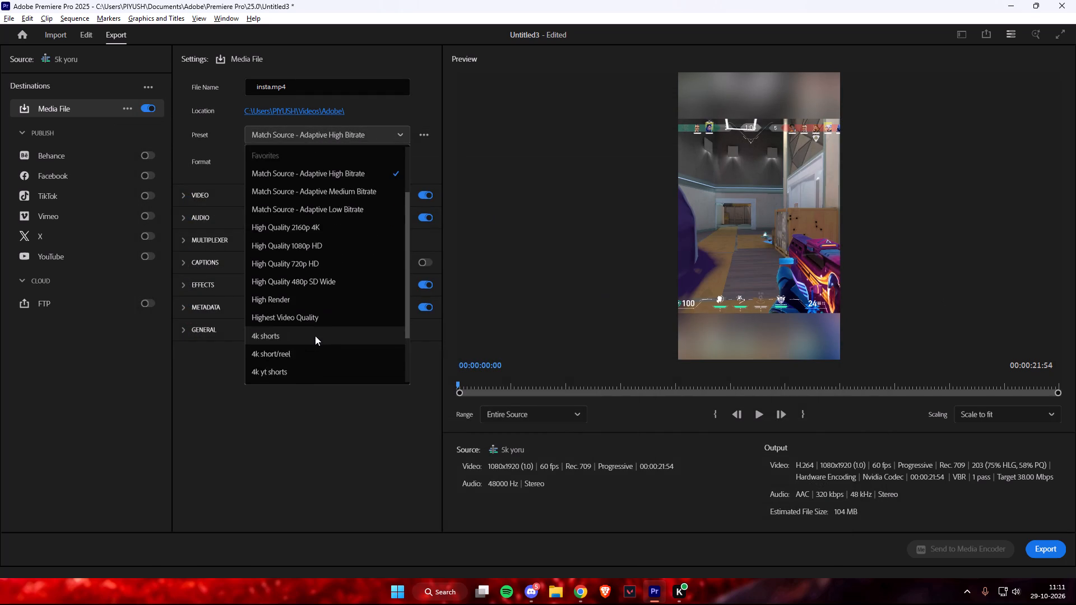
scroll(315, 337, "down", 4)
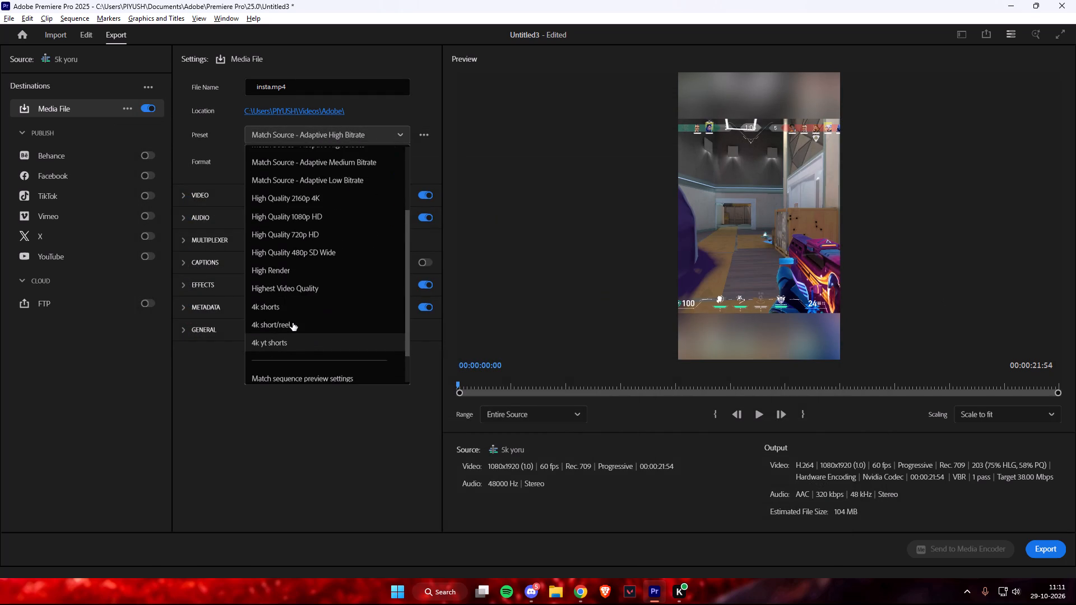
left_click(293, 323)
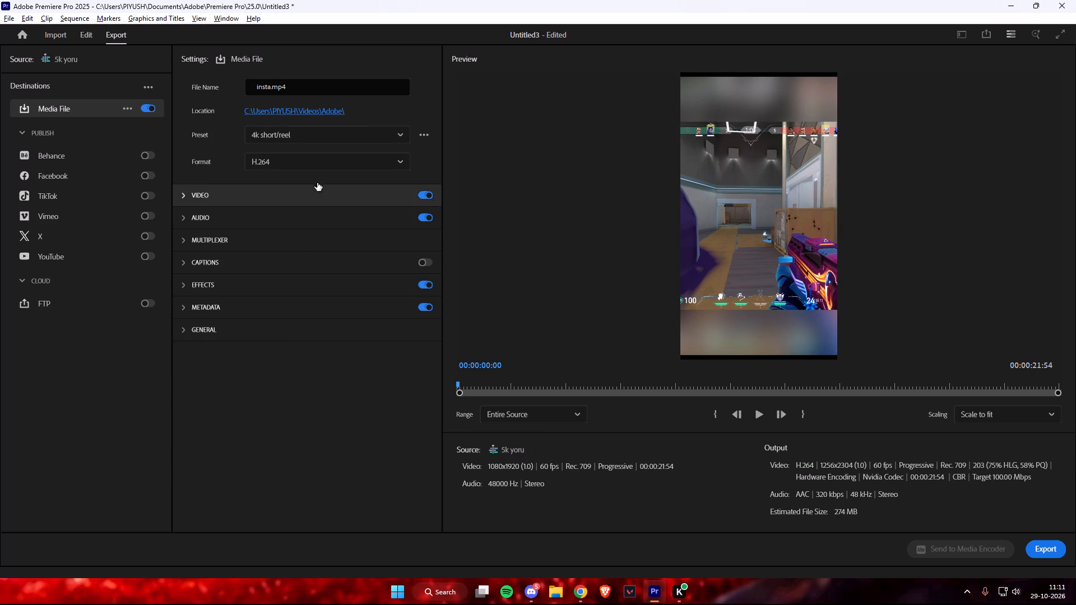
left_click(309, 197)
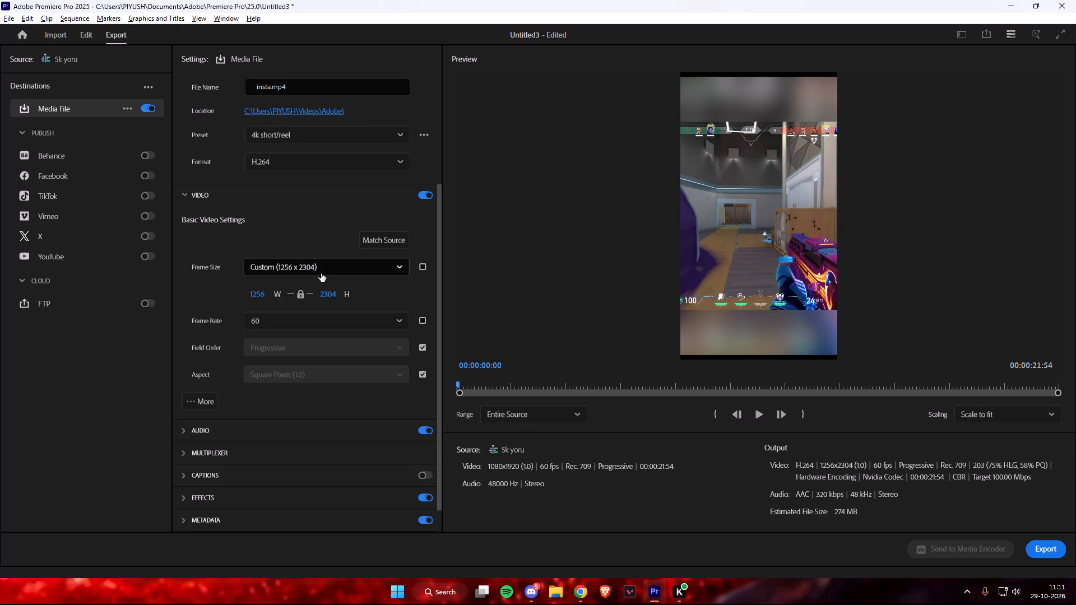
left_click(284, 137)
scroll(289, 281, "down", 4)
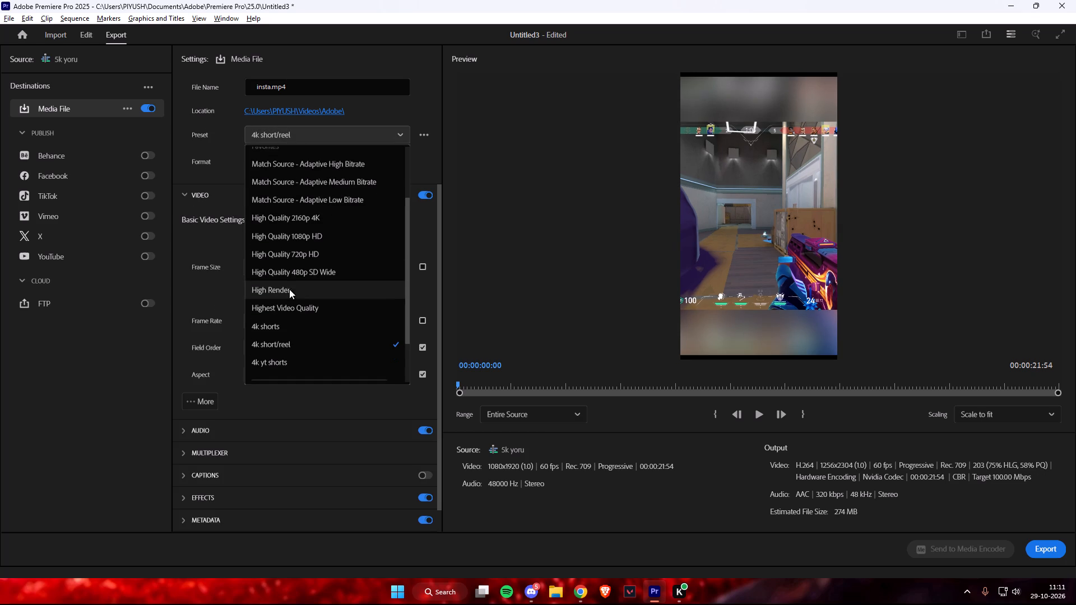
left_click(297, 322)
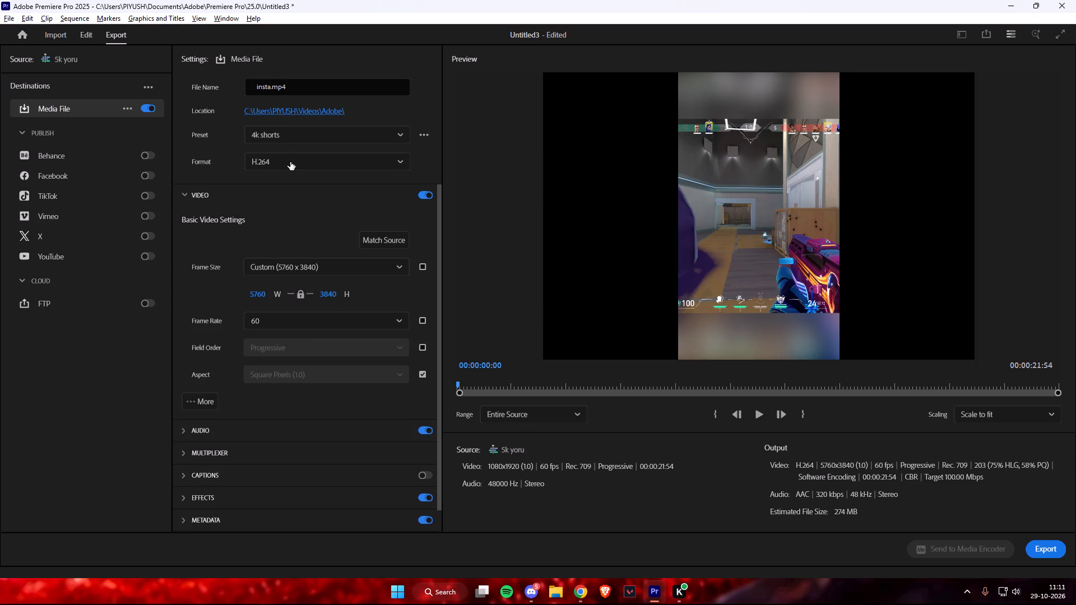
Apply the 4k yt shorts preset to the export.
left_click(286, 138)
scroll(271, 306, "down", 7)
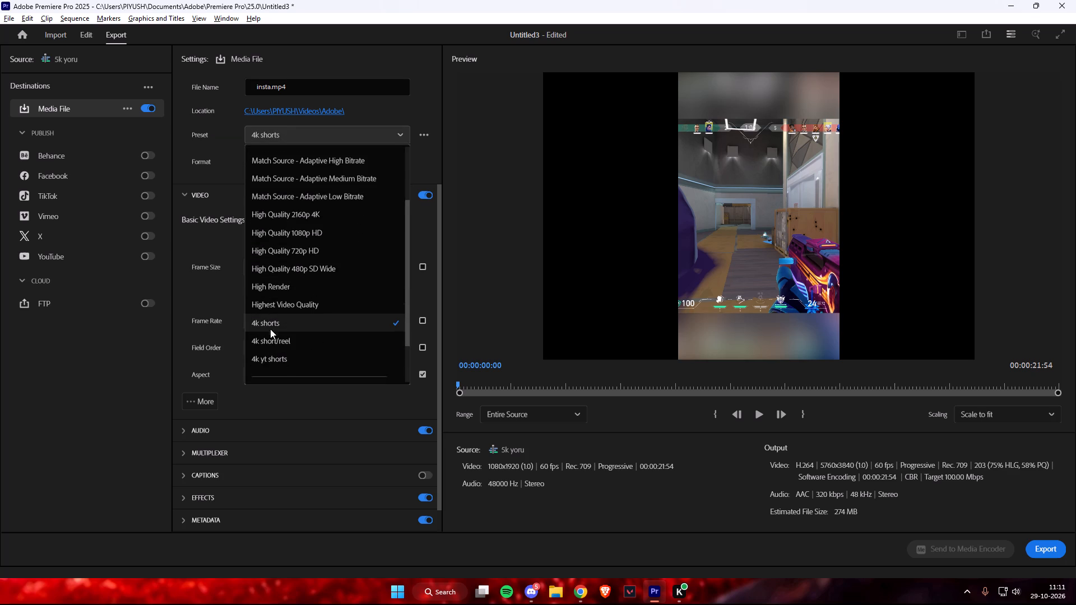
left_click(287, 366)
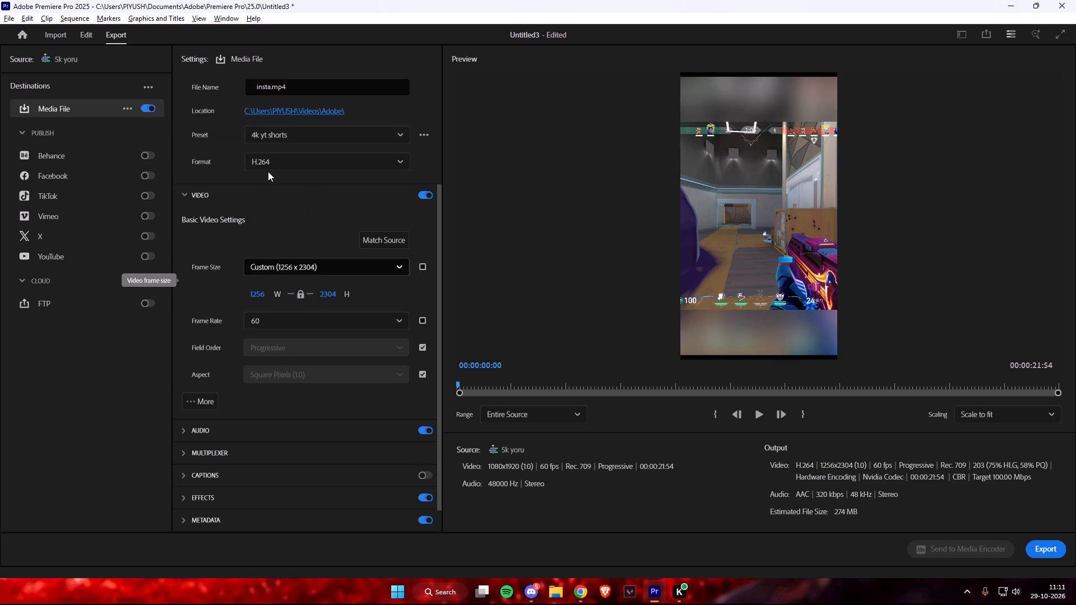
left_click(291, 137)
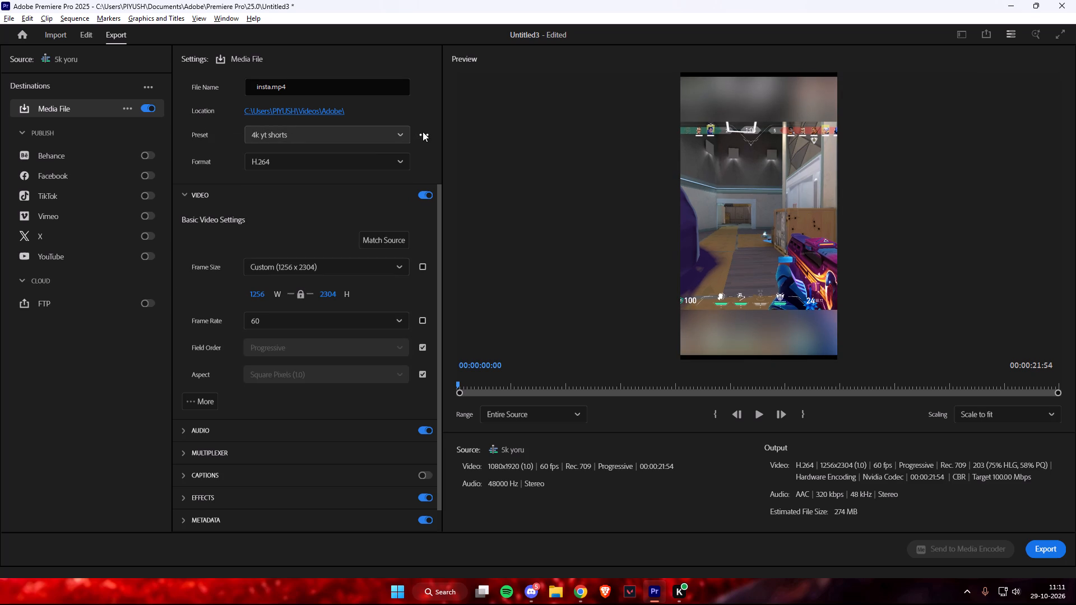
left_click(423, 132)
left_click(345, 138)
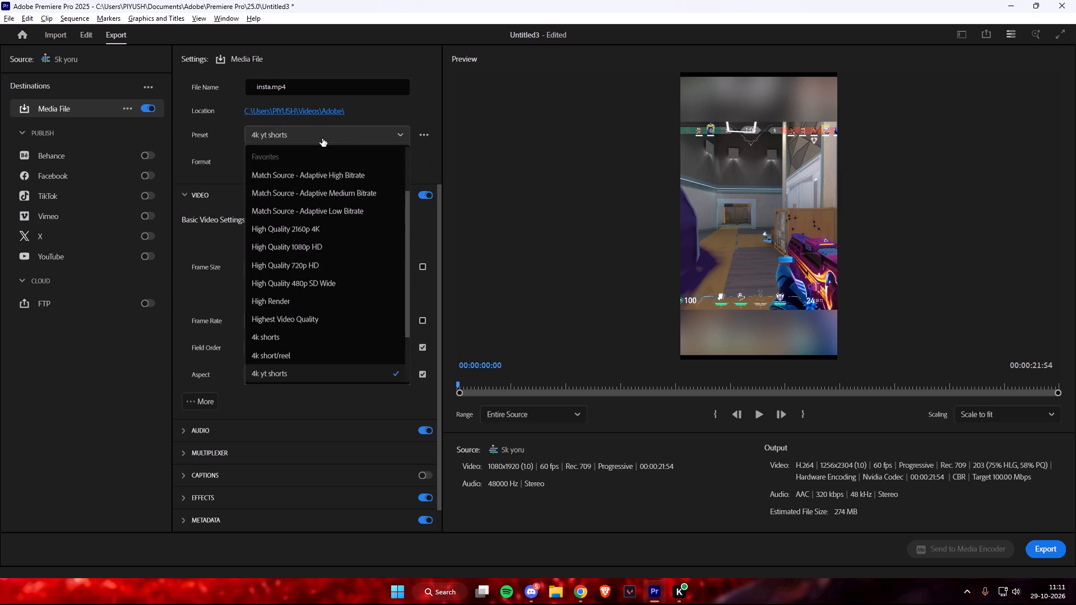
left_click(322, 138)
Try to set the export frame size to 1080 wide by 1920 high, and play a few seconds of the preview.
double_click(264, 294)
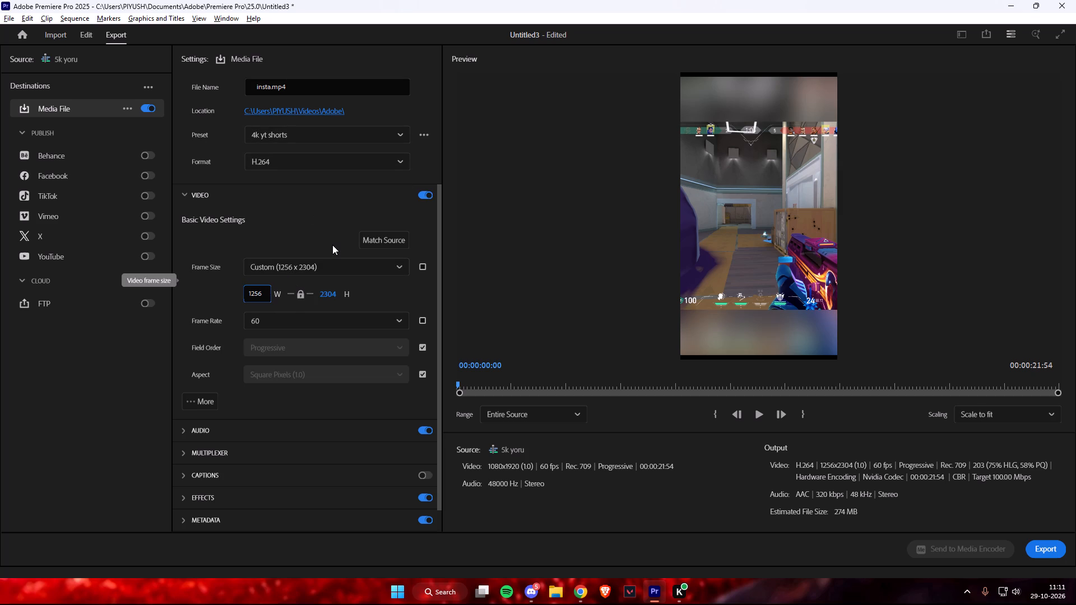
key("BackSpace")
key("BackSpace")
key("BackSpace")
key("BackSpace")
key("BackSpace")
key("BackSpace")
key("BackSpace")
key("BackSpace")
key("BackSpace")
type("10")
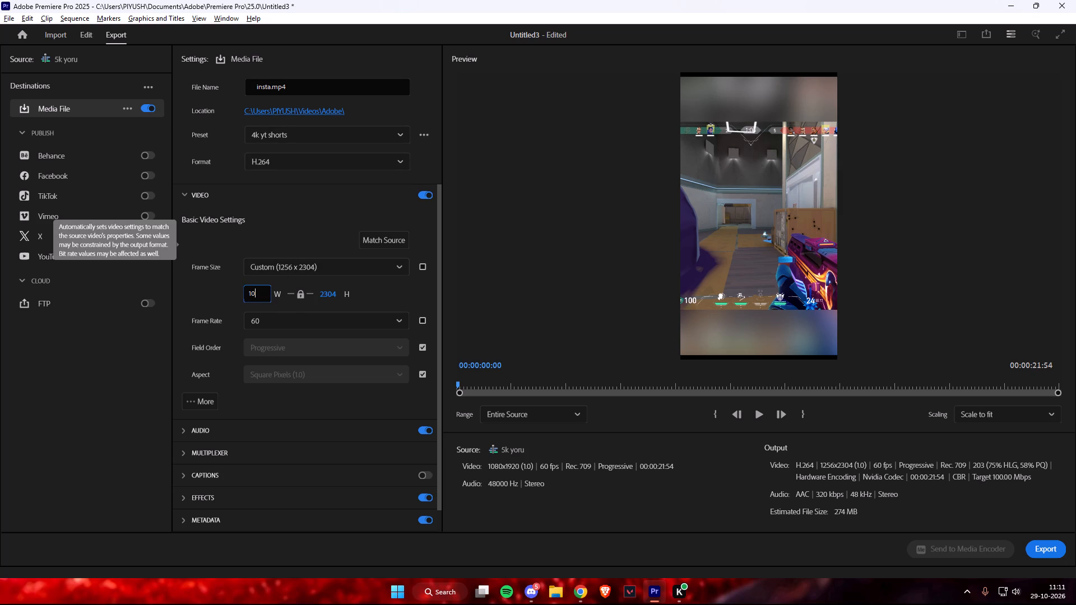
type("80")
double_click(324, 295)
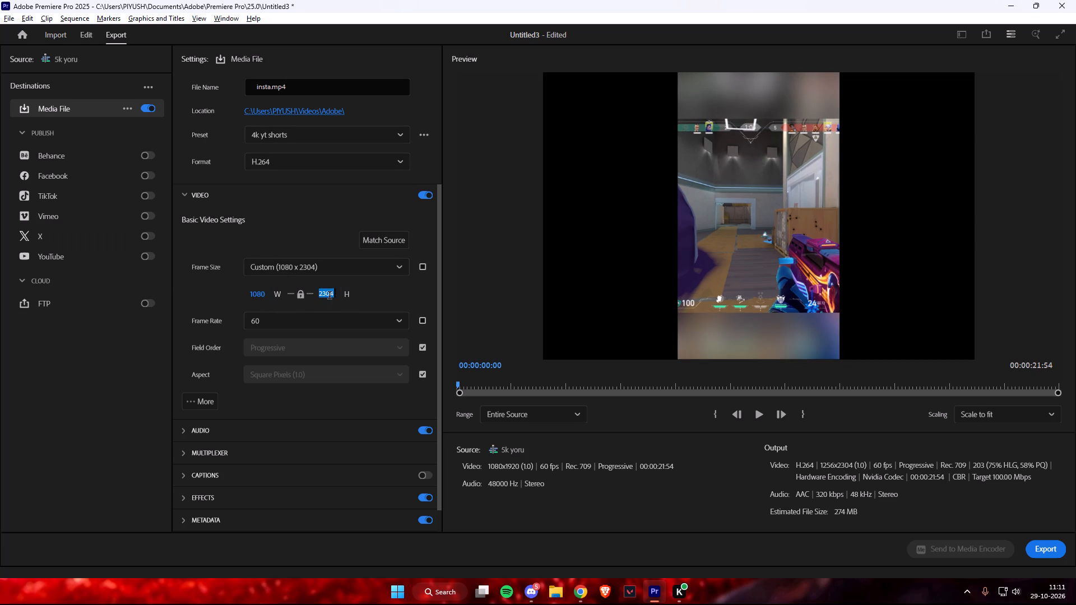
key("BackSpace")
type("1920")
left_click(403, 290)
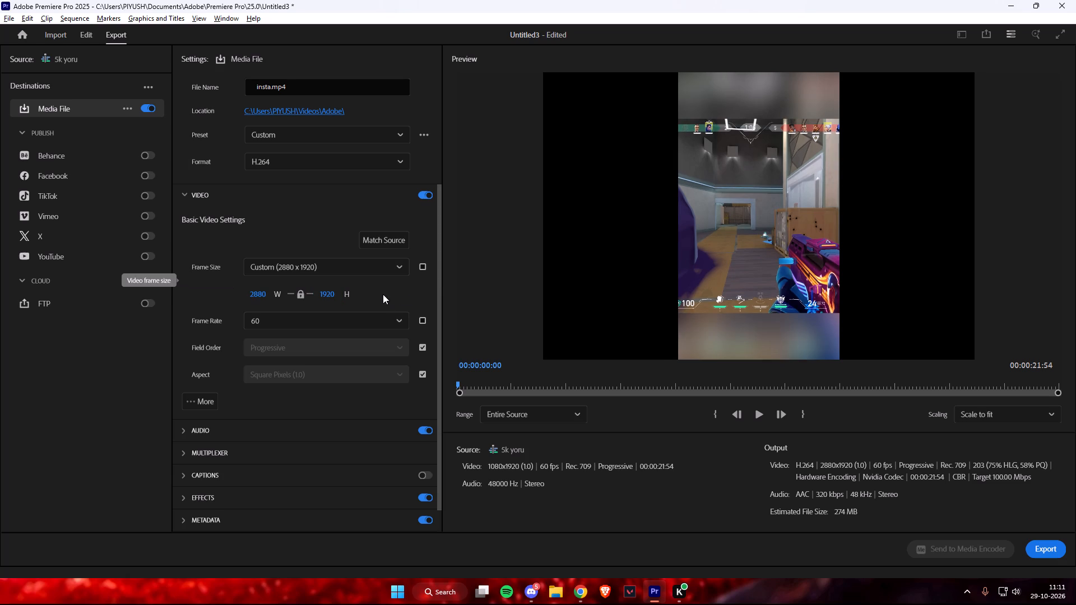
key("space")
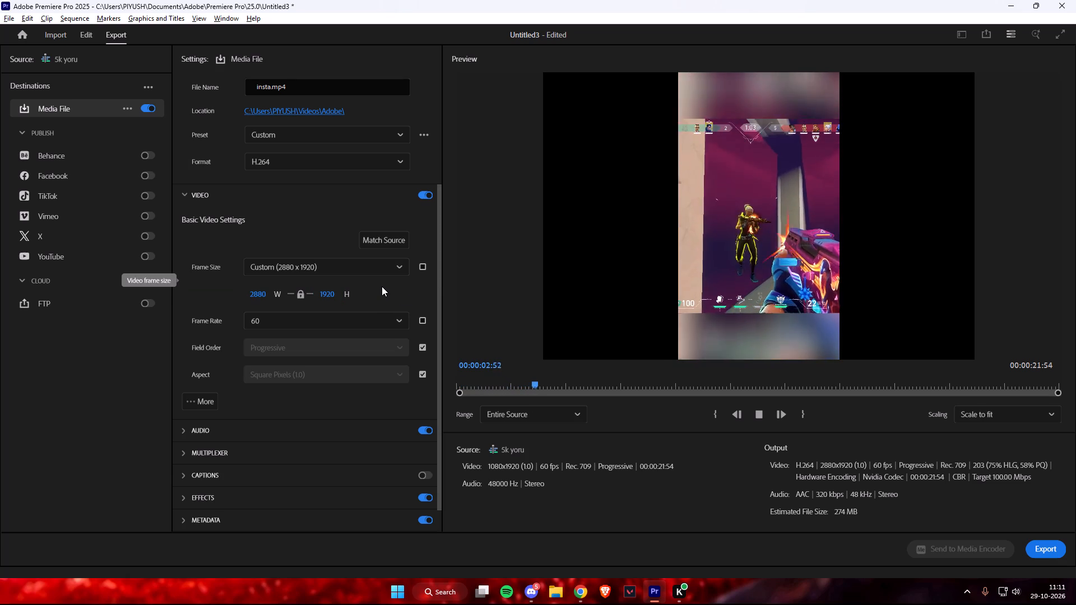
key("space")
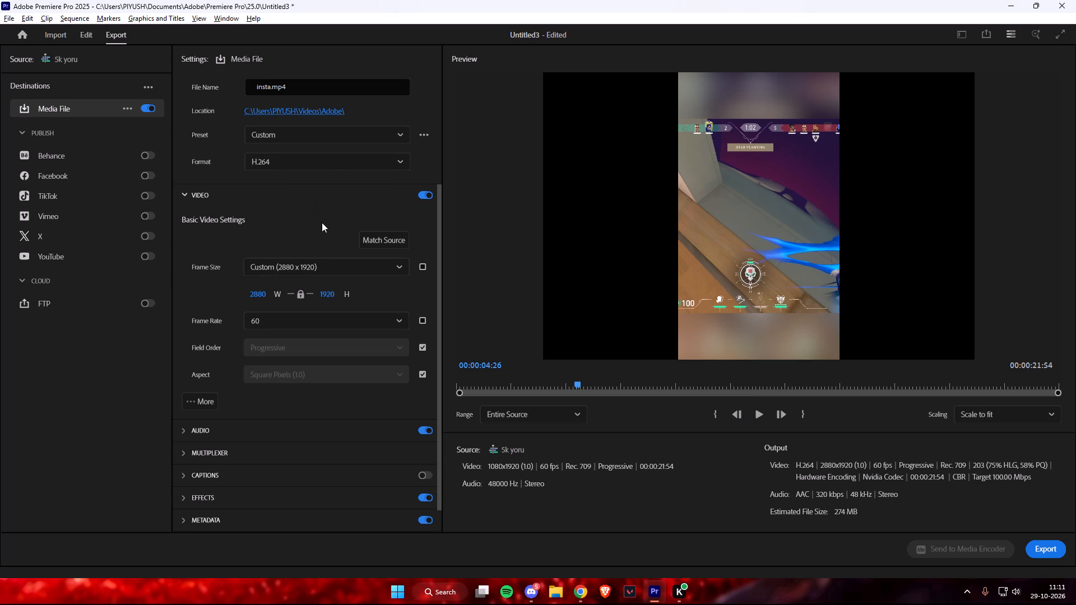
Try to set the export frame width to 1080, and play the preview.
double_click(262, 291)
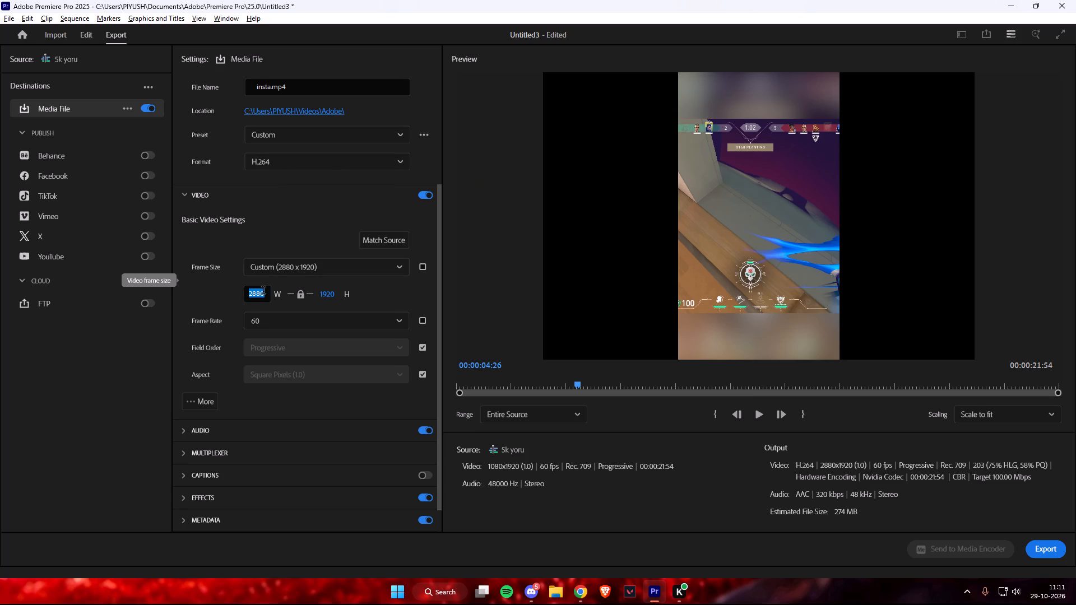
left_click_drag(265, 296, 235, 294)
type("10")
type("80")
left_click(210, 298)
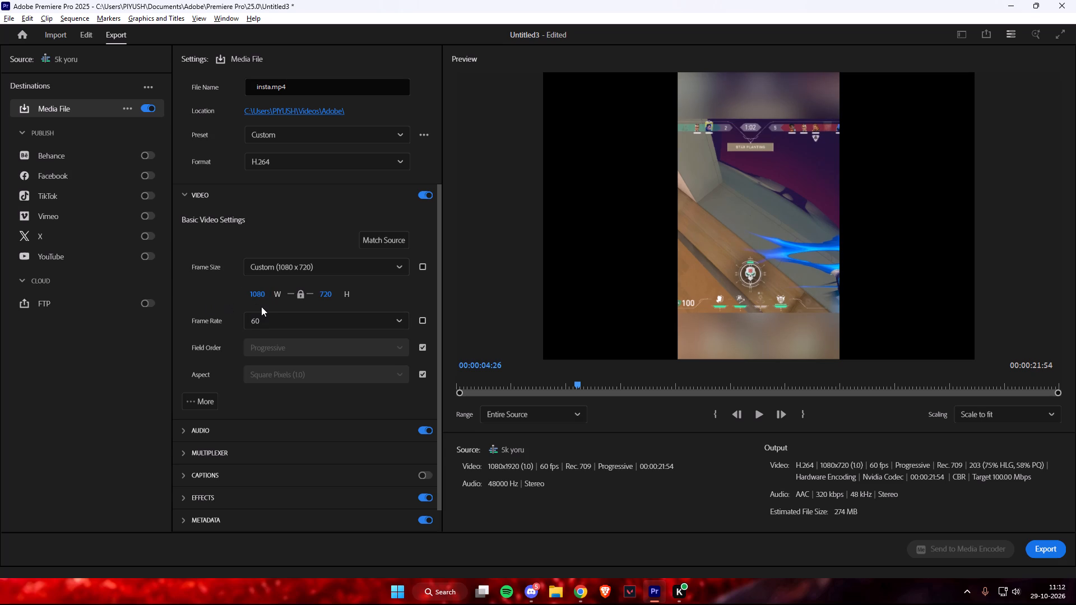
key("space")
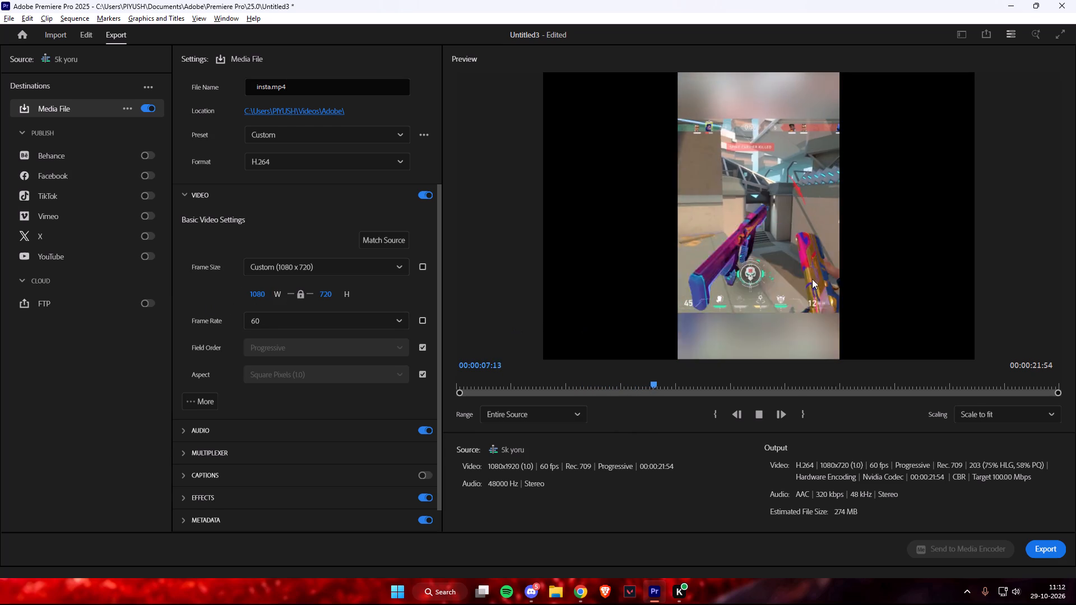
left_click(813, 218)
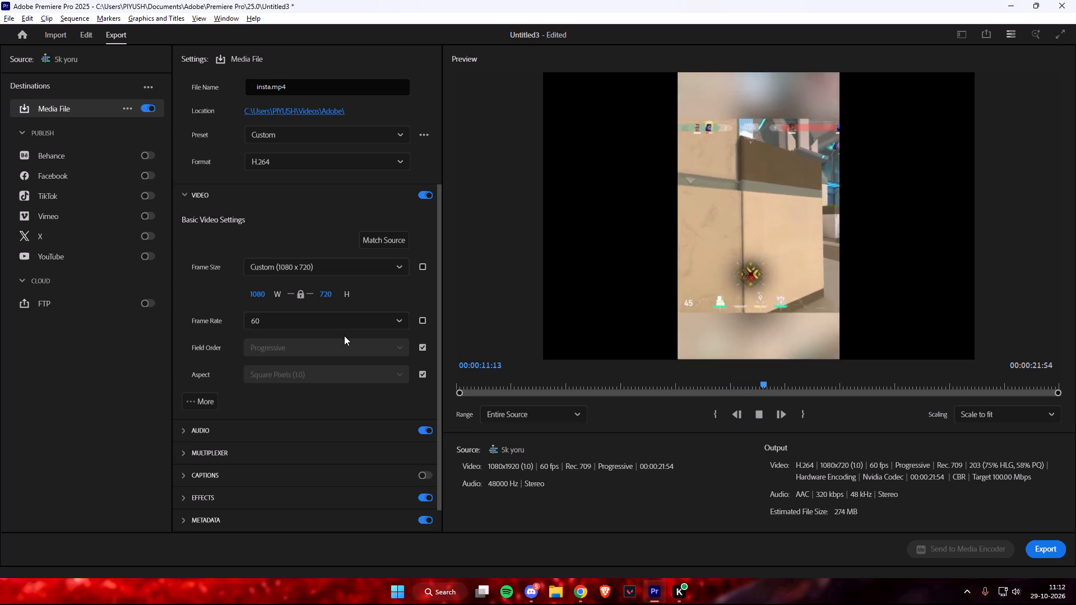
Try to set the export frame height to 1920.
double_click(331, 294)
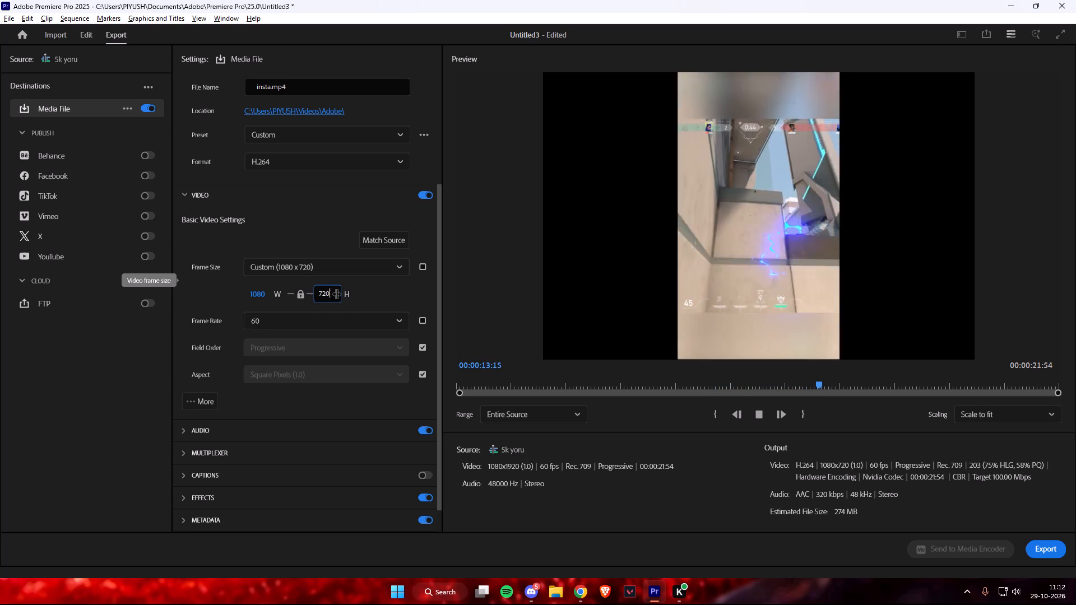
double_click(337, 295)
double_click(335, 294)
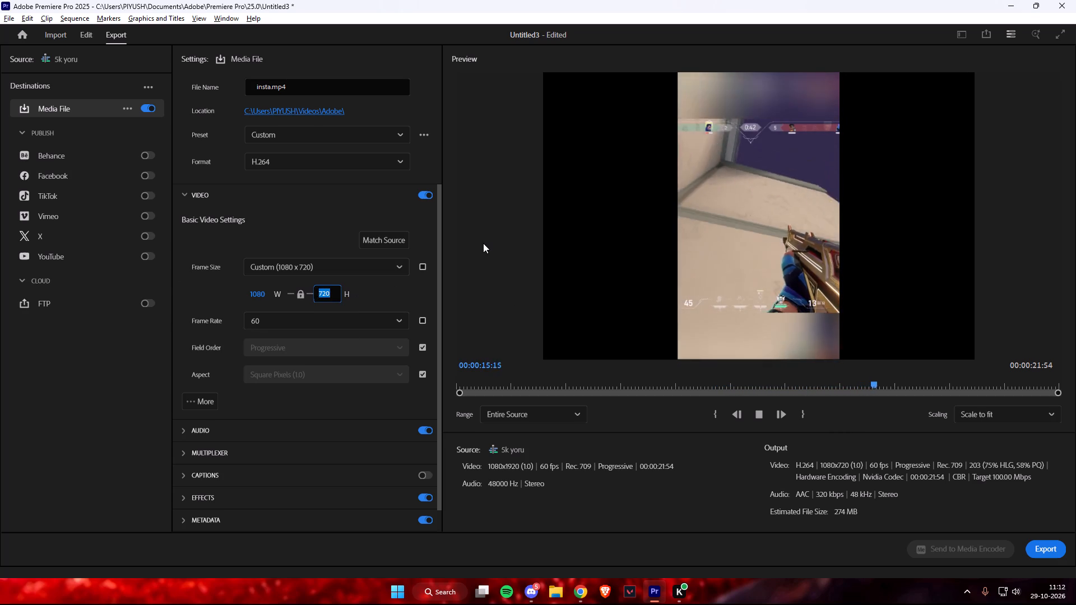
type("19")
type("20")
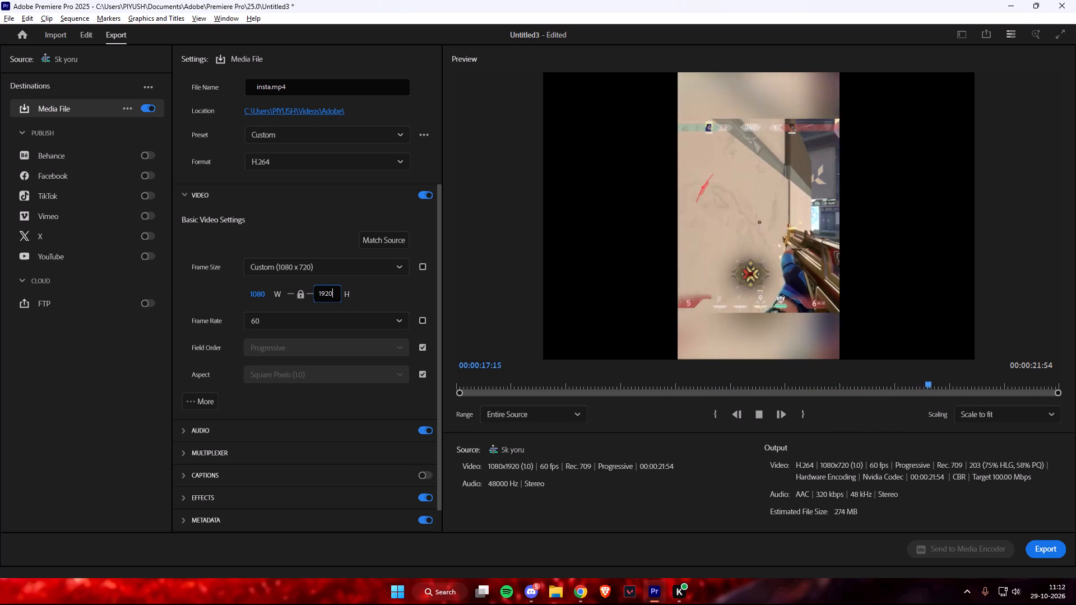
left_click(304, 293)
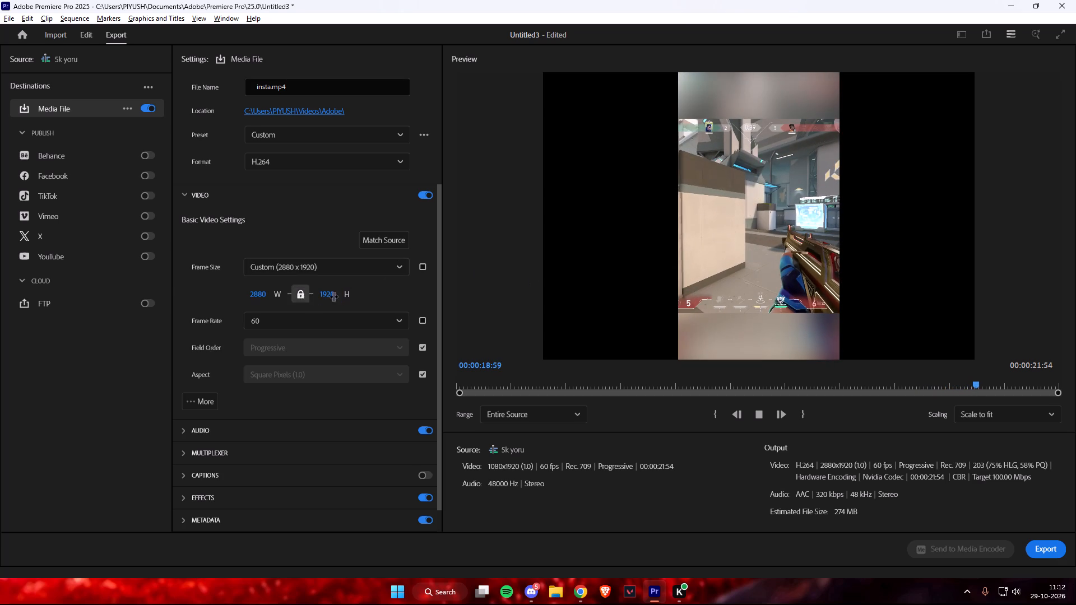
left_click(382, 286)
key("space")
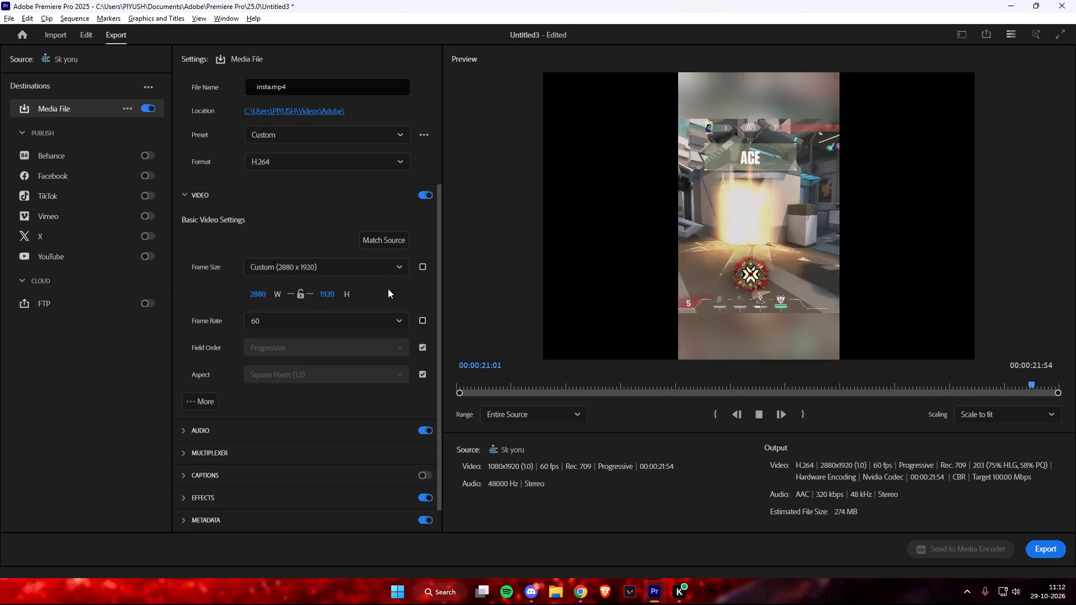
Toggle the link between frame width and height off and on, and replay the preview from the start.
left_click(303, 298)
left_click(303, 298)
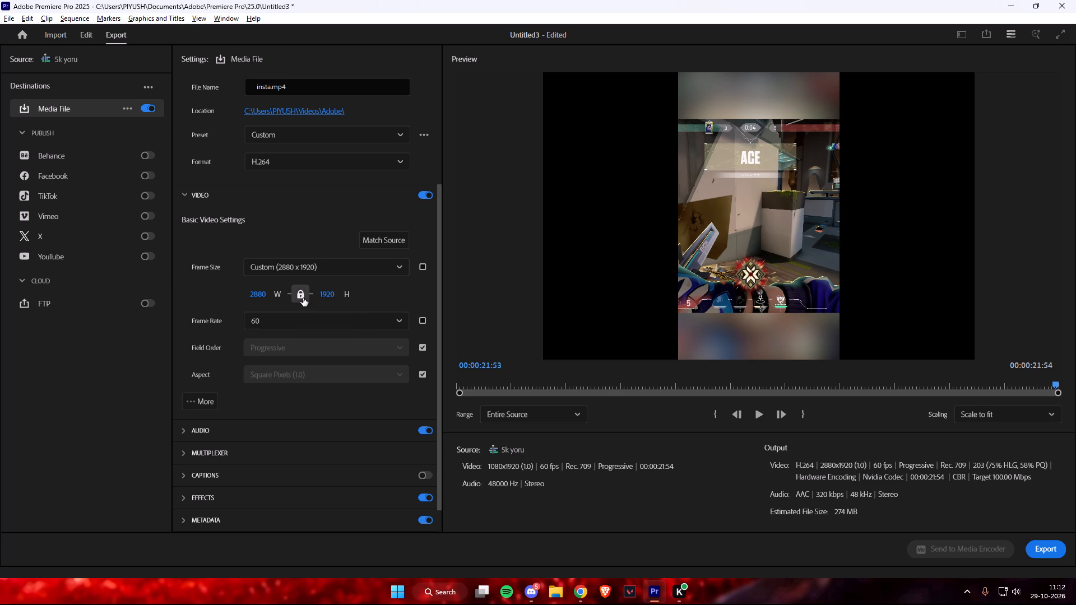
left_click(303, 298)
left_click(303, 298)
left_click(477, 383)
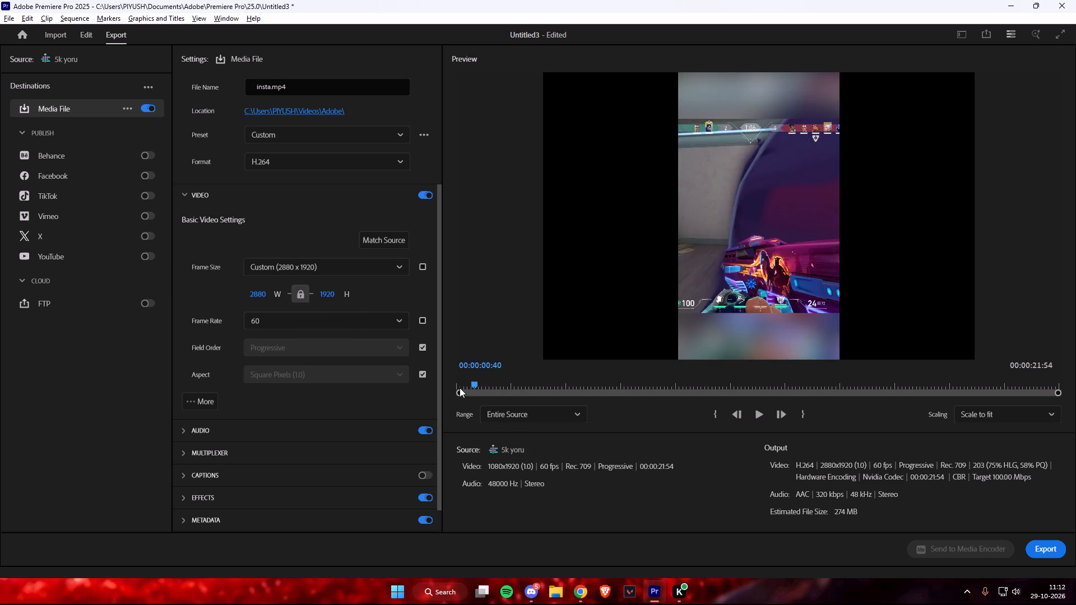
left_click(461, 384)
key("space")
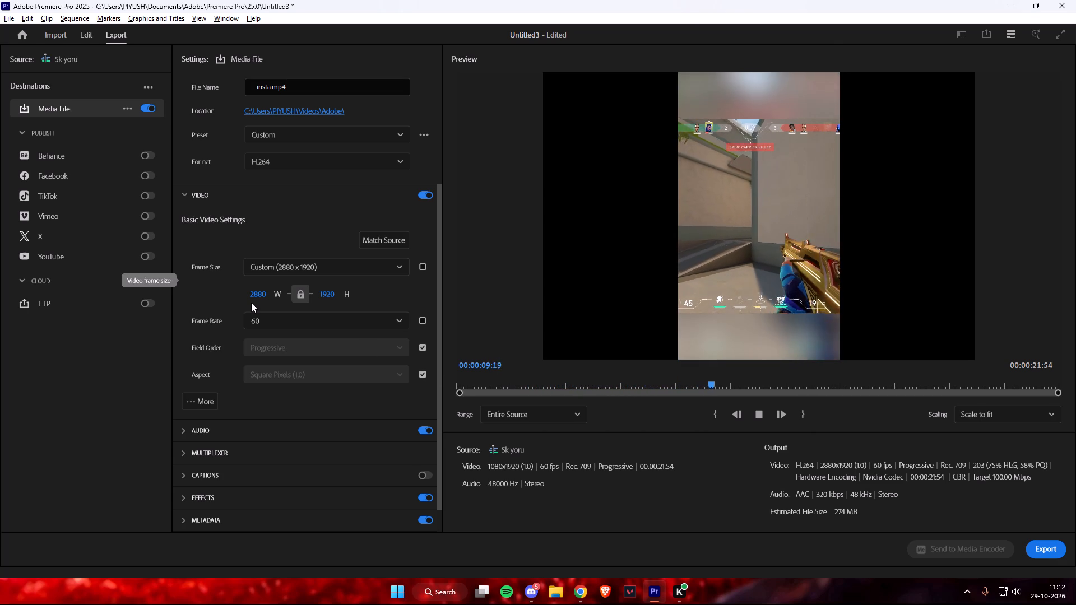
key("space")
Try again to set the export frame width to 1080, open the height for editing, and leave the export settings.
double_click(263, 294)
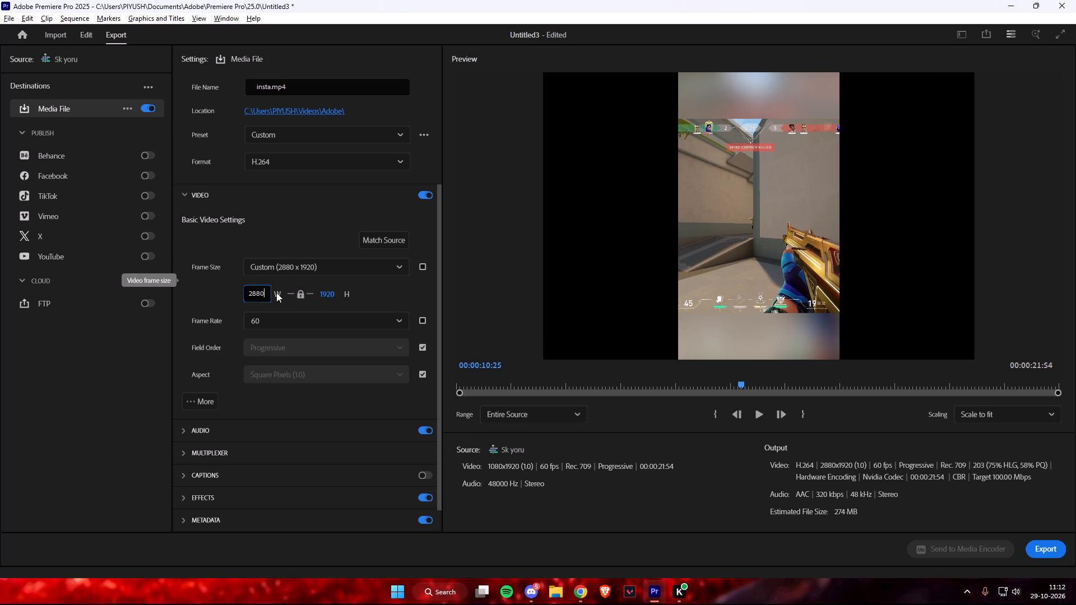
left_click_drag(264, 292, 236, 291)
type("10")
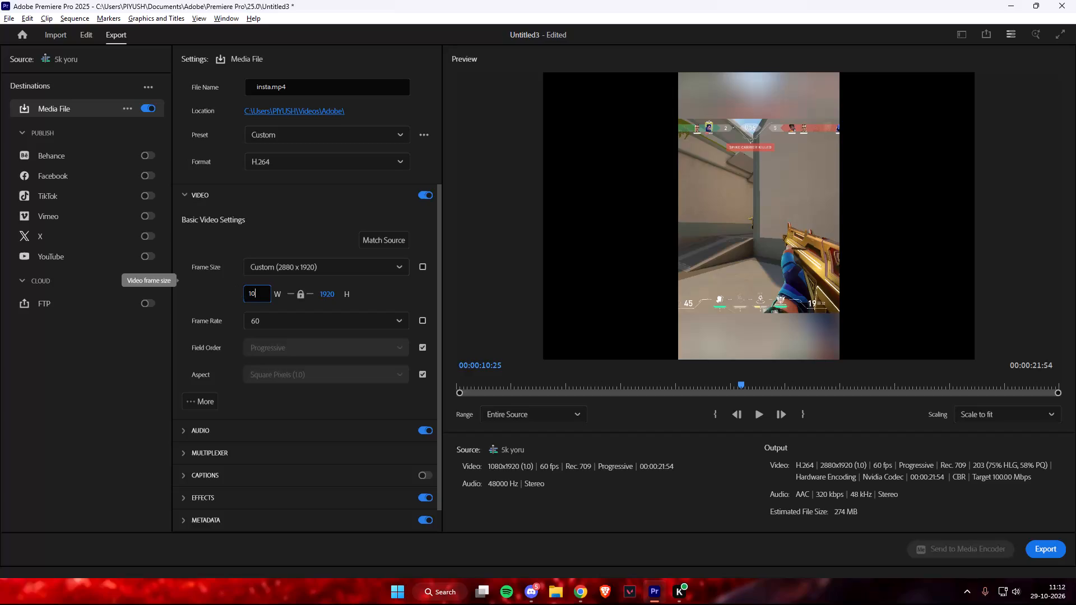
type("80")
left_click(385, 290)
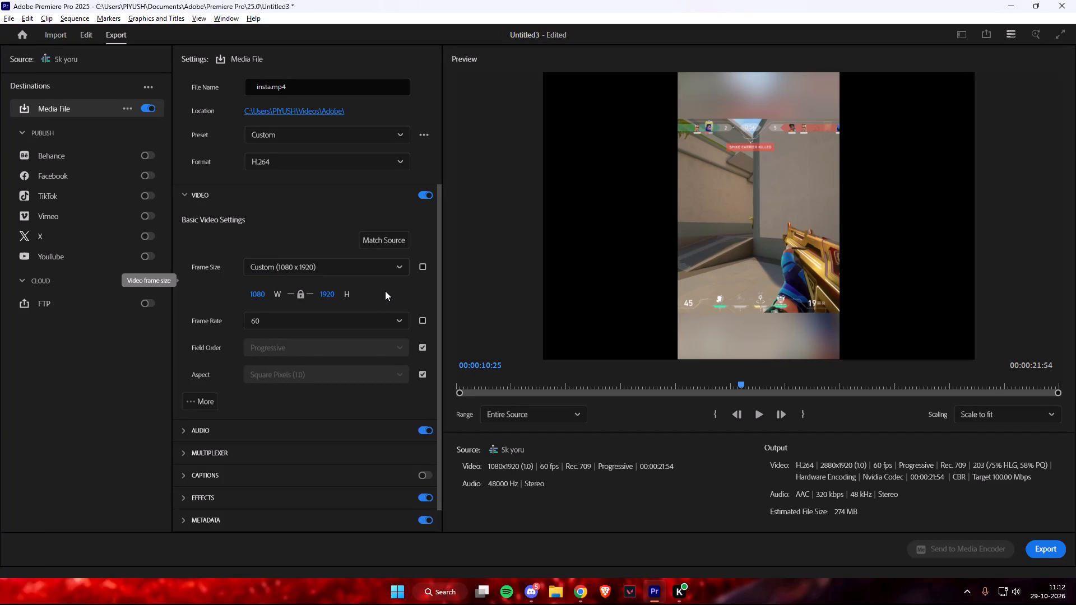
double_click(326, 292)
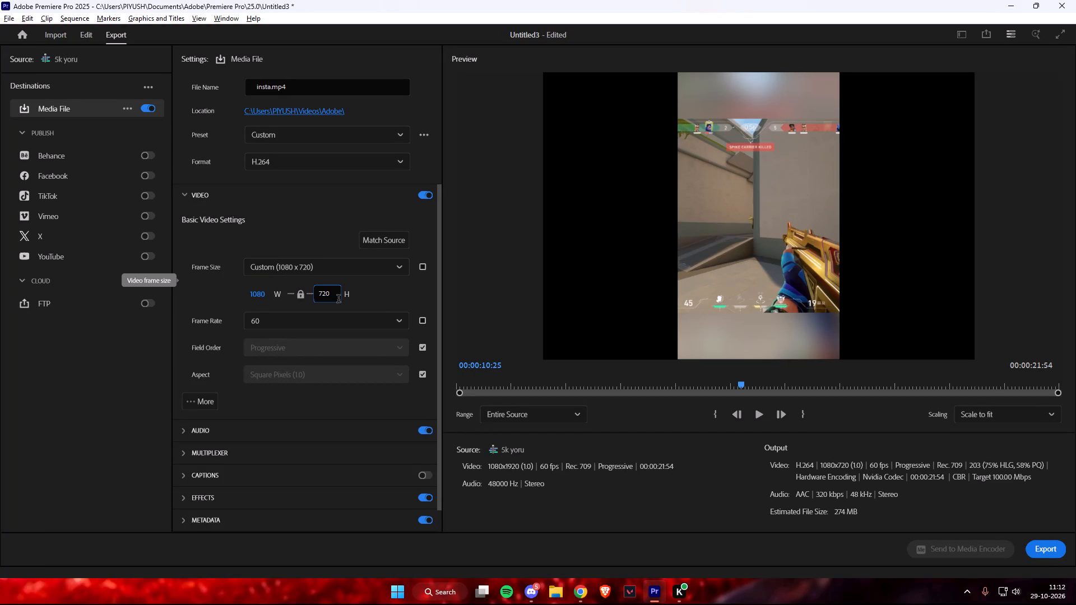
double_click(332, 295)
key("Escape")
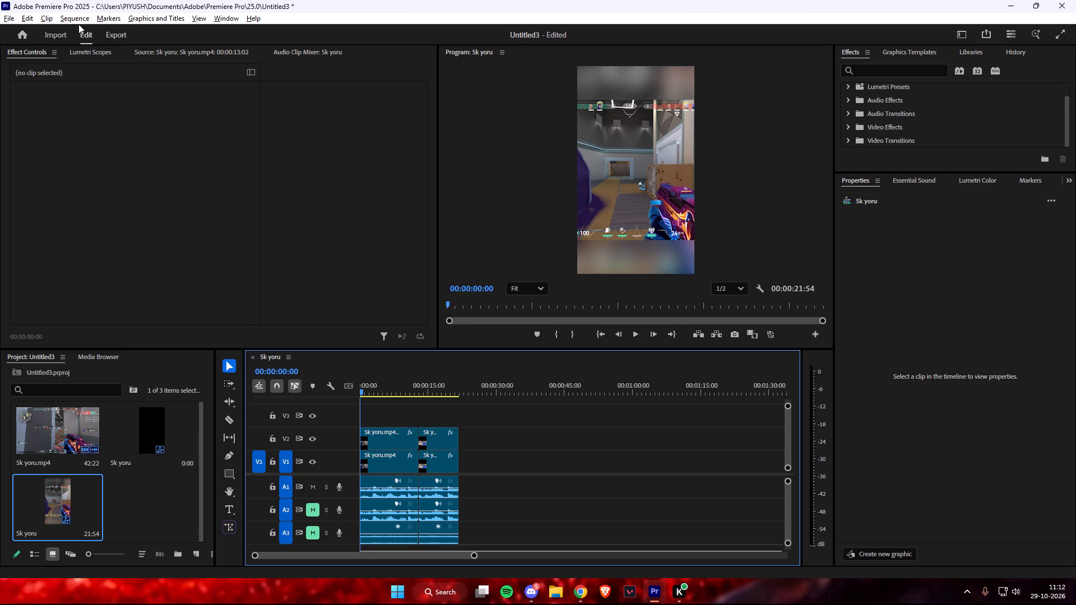
Reopen the export settings, expand the additional video options, and set the encoding profile to Main and level to 4.2.
left_click(104, 33)
left_click(122, 37)
scroll(323, 398, "down", 5)
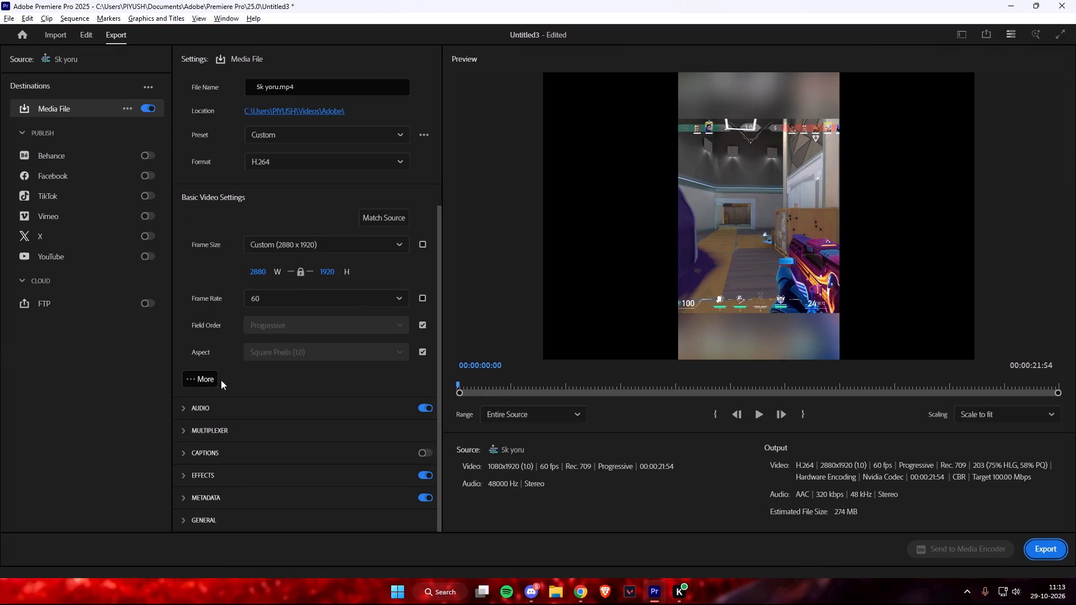
left_click(201, 377)
scroll(214, 381, "down", 3)
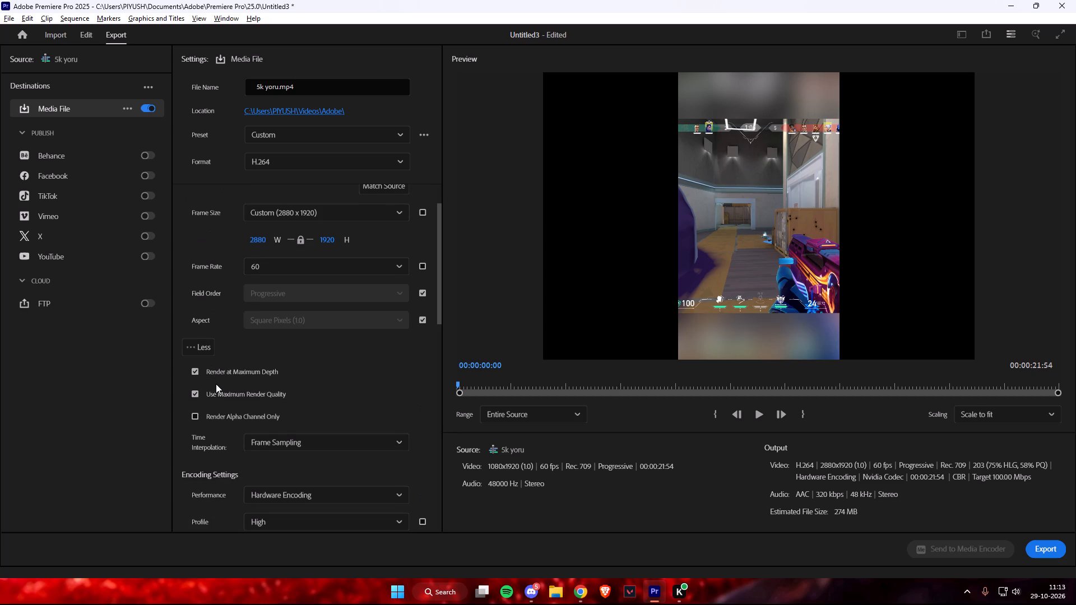
scroll(216, 384, "down", 10)
left_click(320, 416)
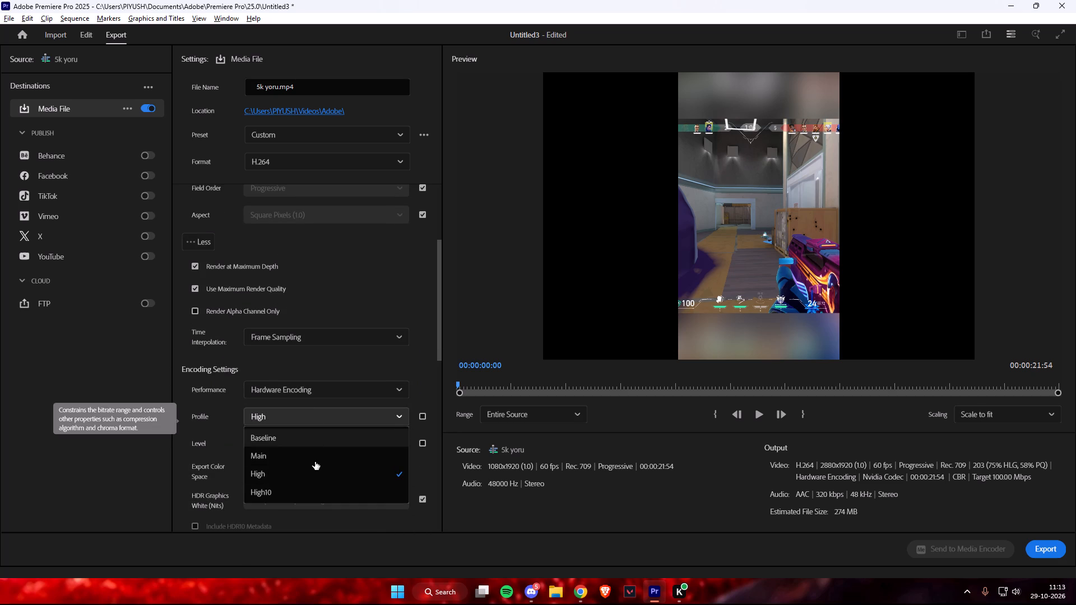
left_click(316, 462)
left_click(310, 447)
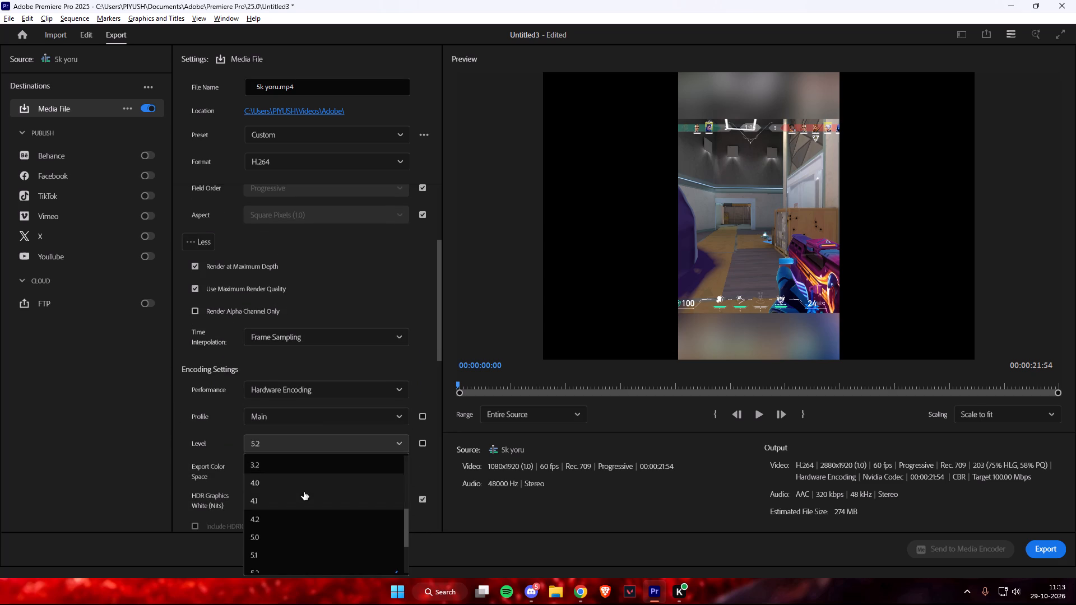
scroll(304, 492, "down", 3)
left_click(287, 516)
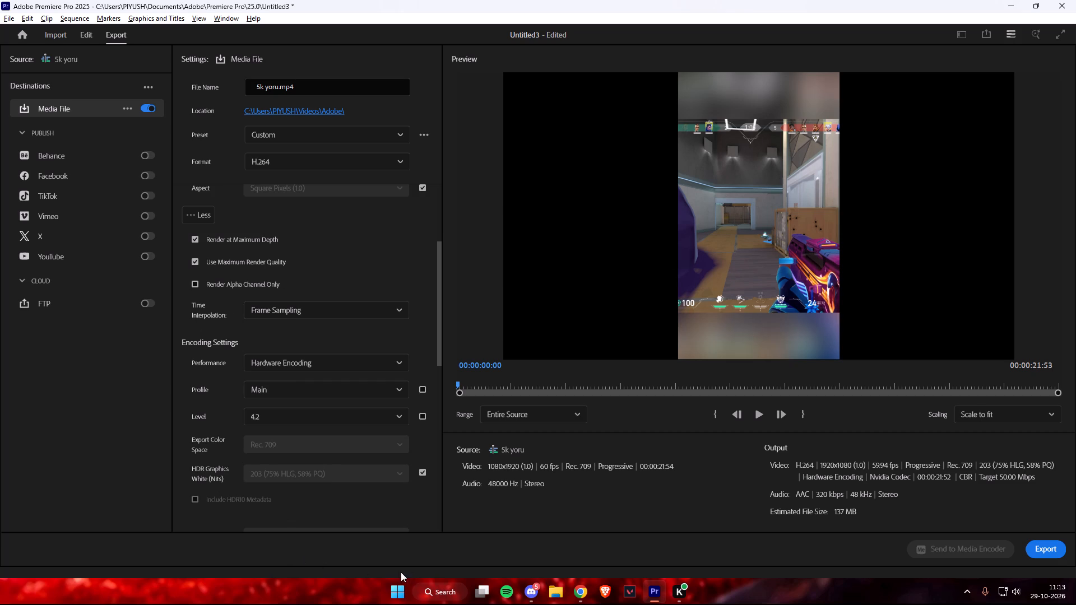
Set the export frame rate to 60.
scroll(298, 370, "up", 10)
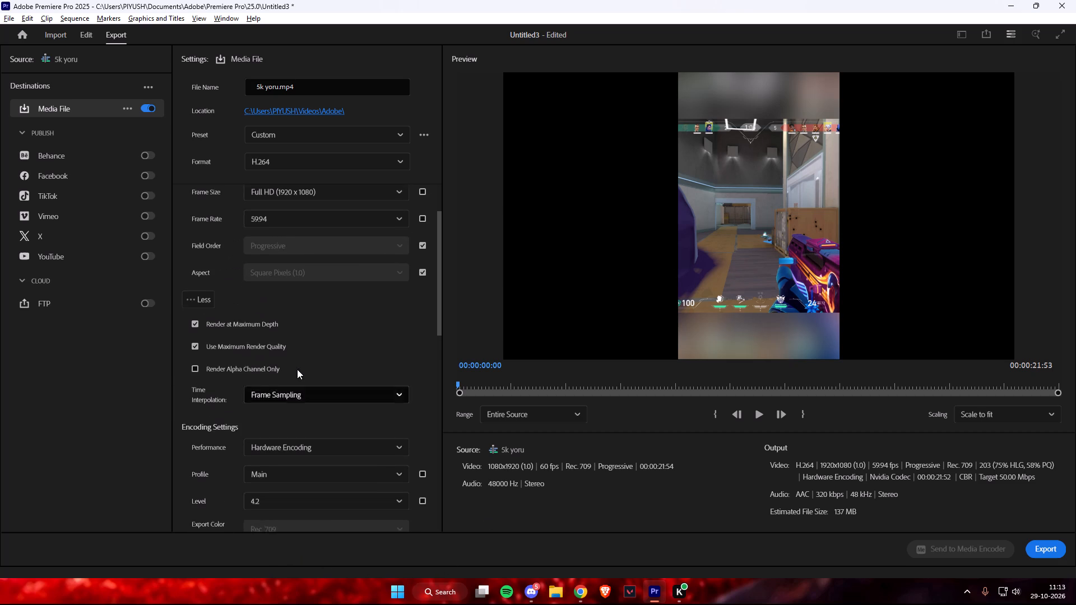
scroll(284, 294, "up", 12)
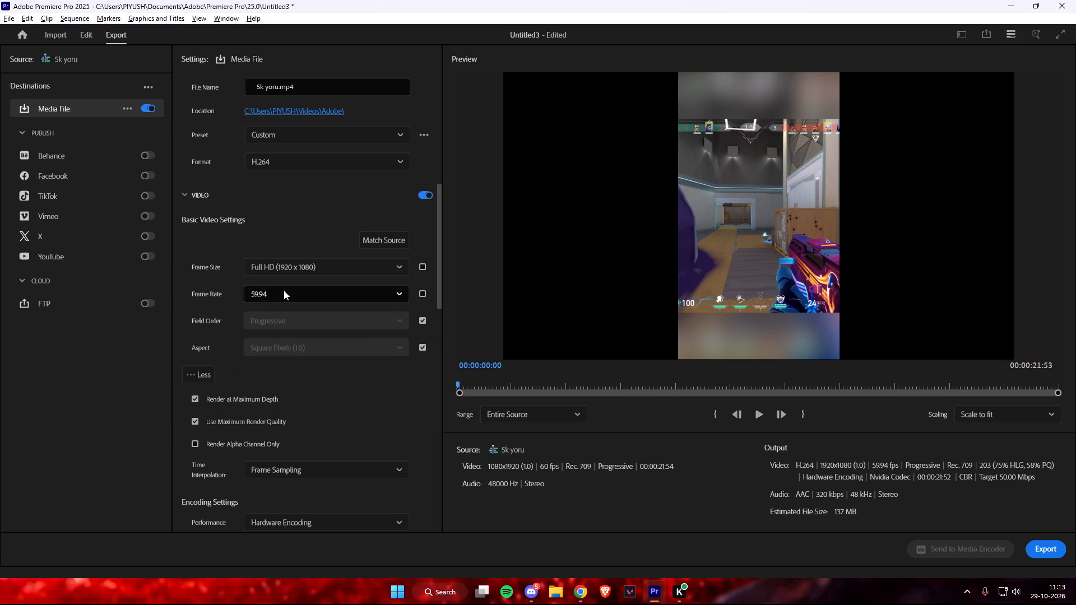
scroll(284, 290, "up", 3)
left_click(282, 296)
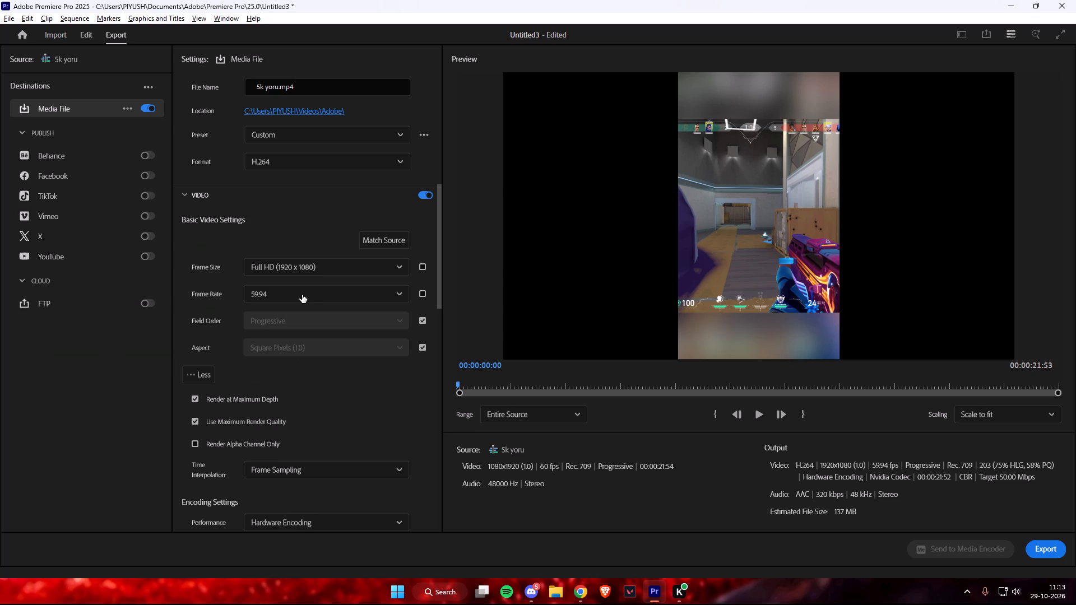
left_click(302, 293)
scroll(308, 379, "down", 7)
left_click(299, 420)
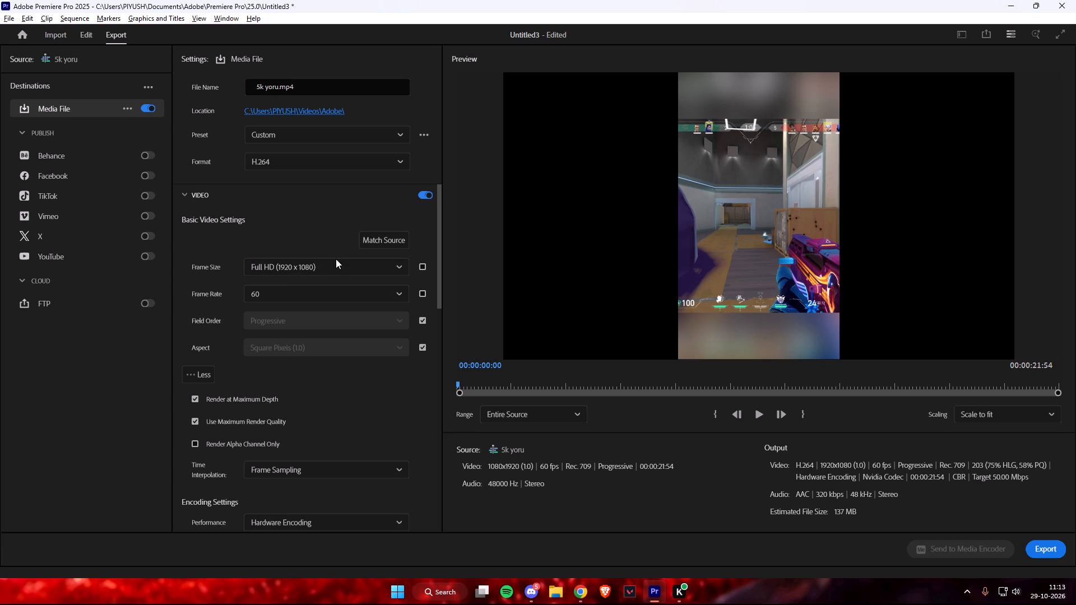
Switch the export frame size to Custom and set the frame width to 1080.
left_click(336, 271)
scroll(346, 387, "down", 1)
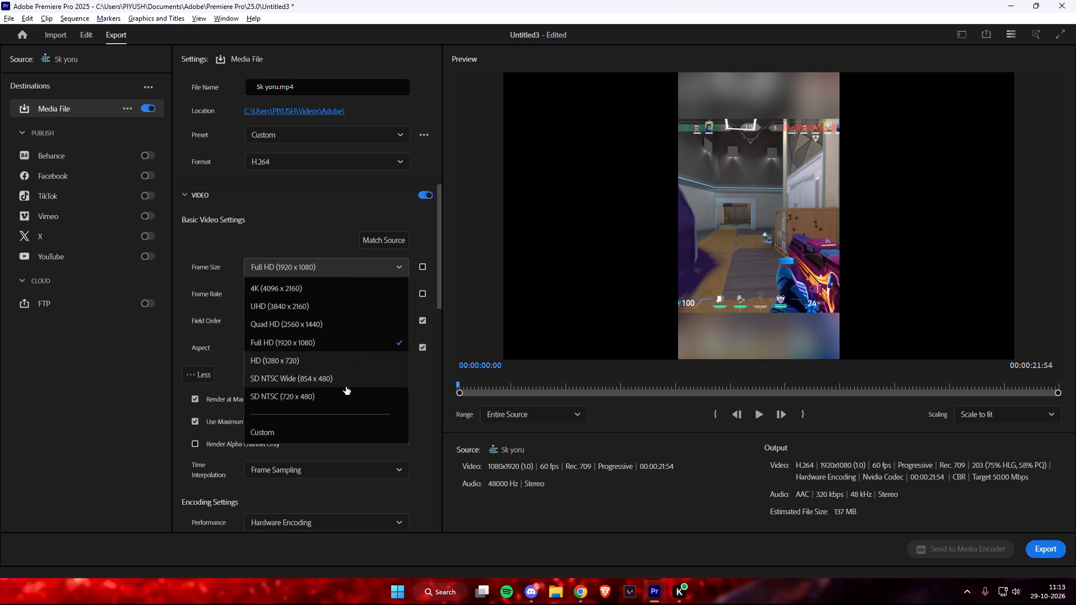
scroll(346, 387, "up", 2)
scroll(346, 387, "down", 5)
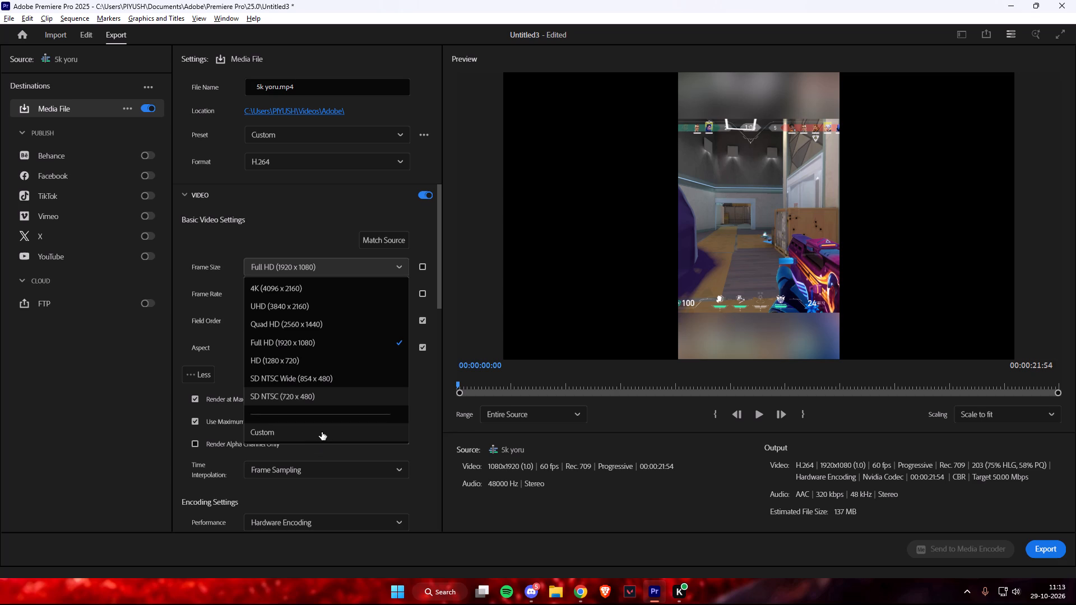
left_click(322, 432)
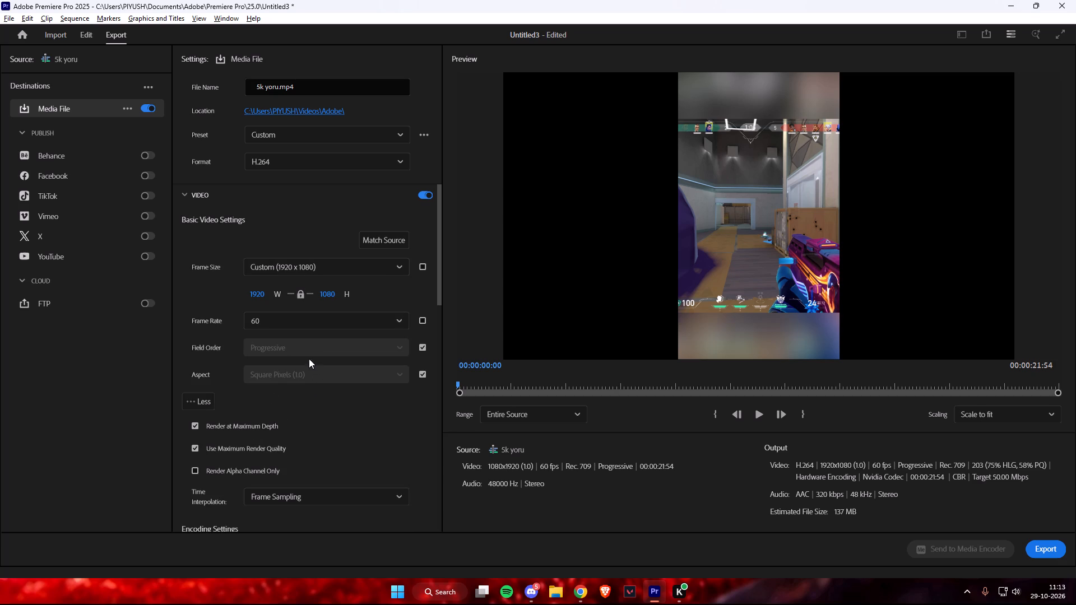
double_click(336, 294)
left_click_drag(334, 292, 310, 296)
key("ctrl+c")
double_click(252, 292)
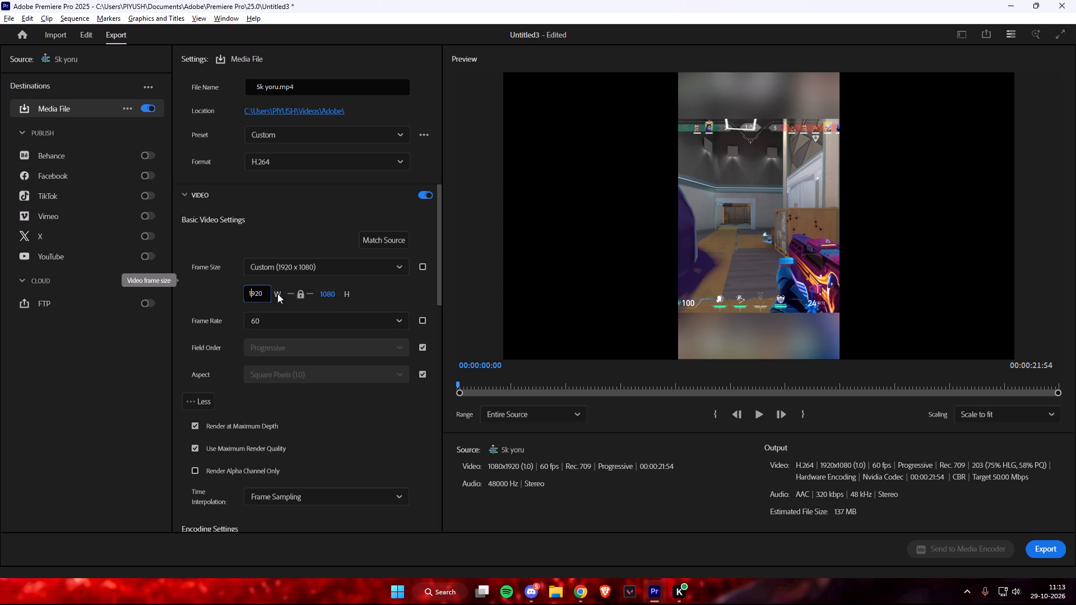
key("ctrl+v")
left_click_drag(265, 295, 240, 296)
key("ctrl+v")
key("ctrl+a")
key("ctrl+v")
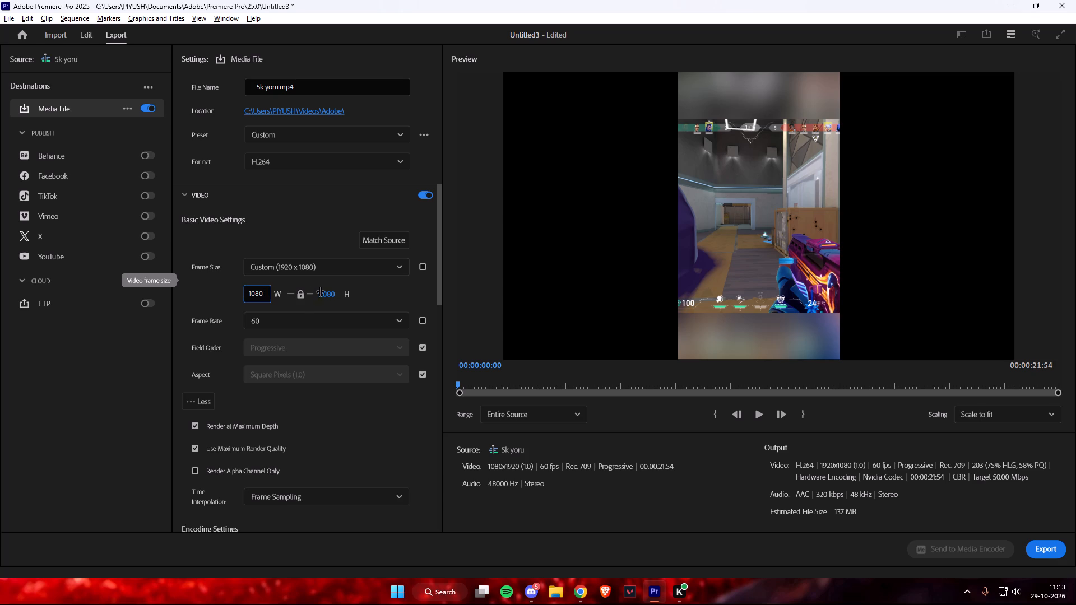
Set the export frame height to 1920.
double_click(324, 291)
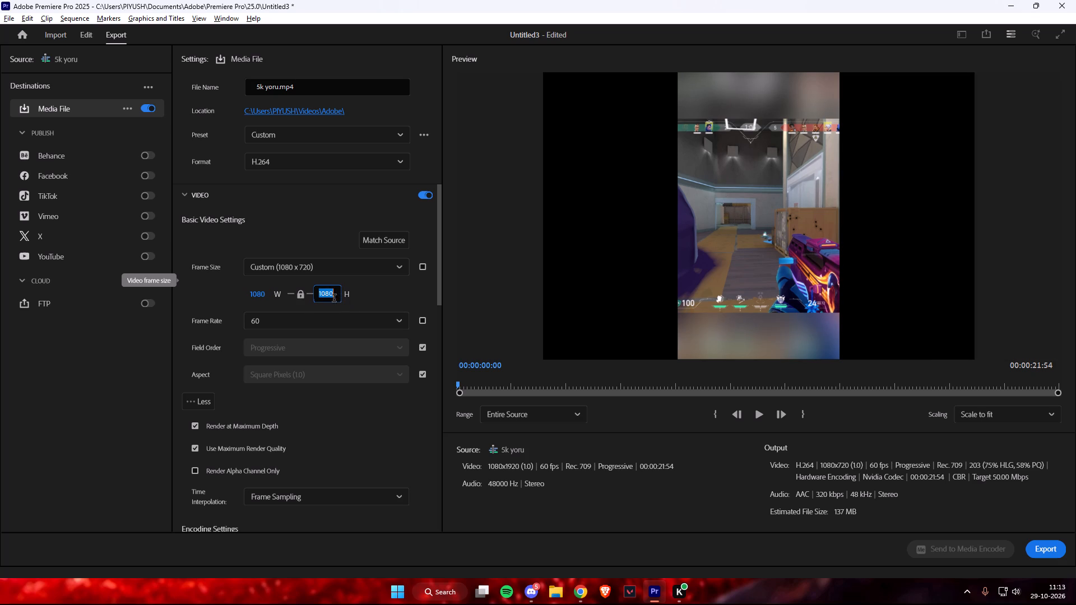
type("1920")
left_click(373, 282)
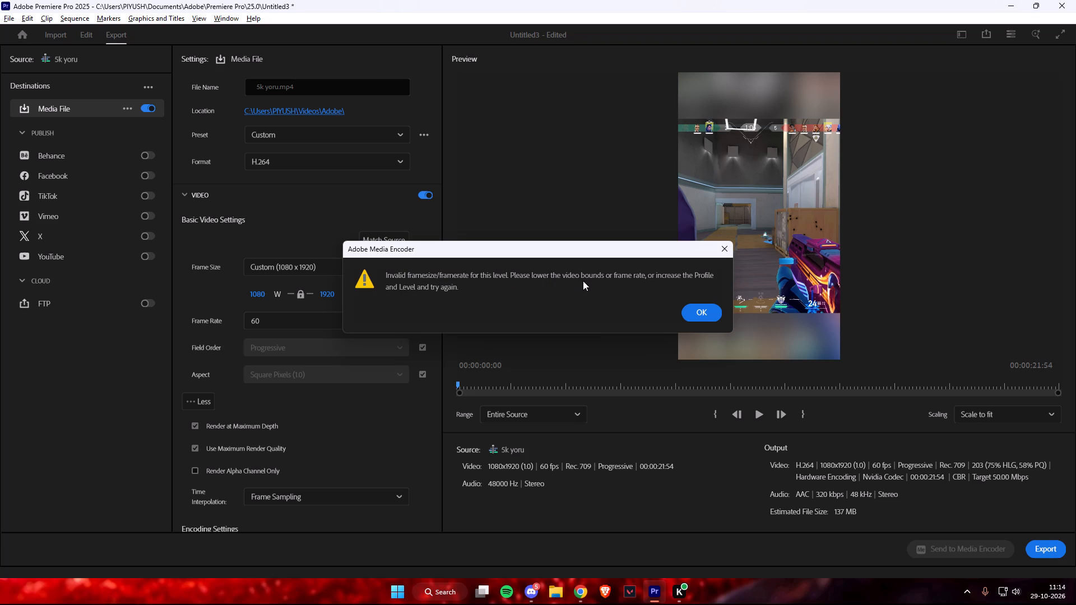
left_click(699, 311)
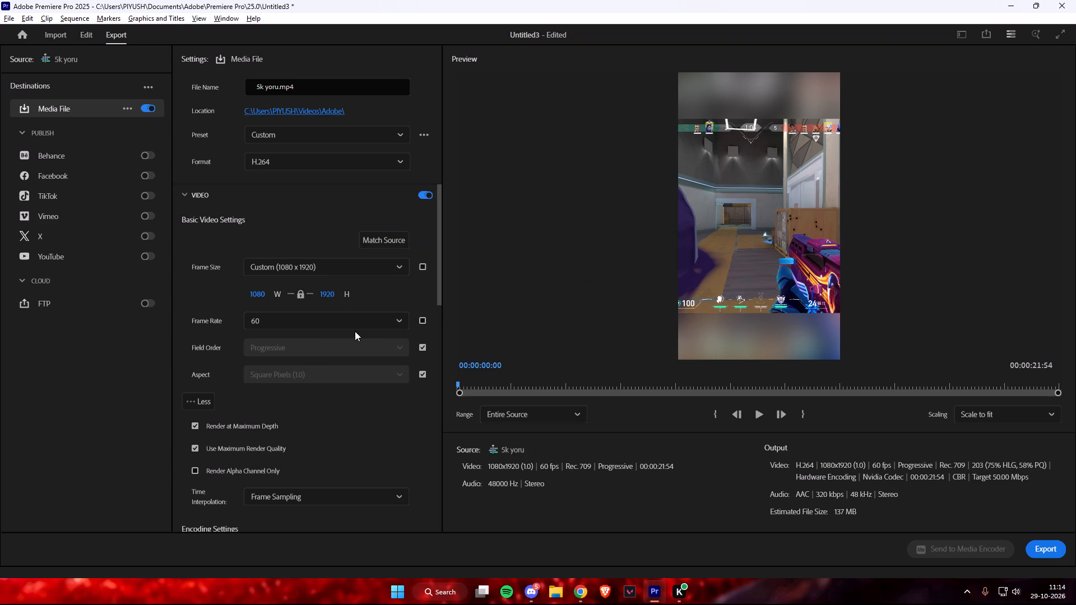
Lower the export's CBR target bitrate to 40.01 Mbps in the bitrate settings.
scroll(317, 358, "down", 13)
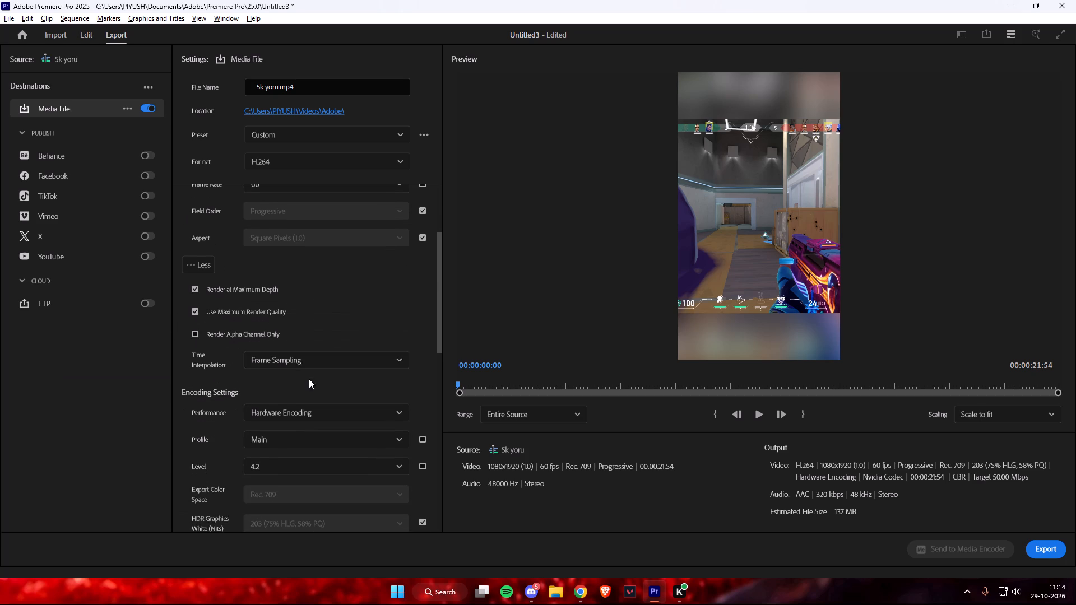
left_click(322, 361)
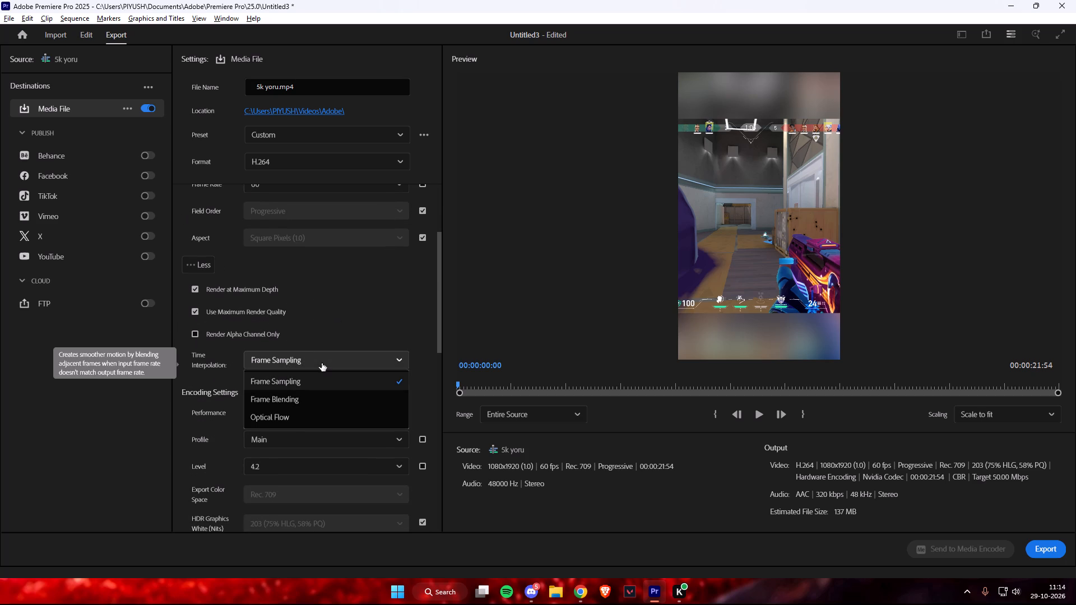
left_click(323, 357)
scroll(307, 382, "down", 2)
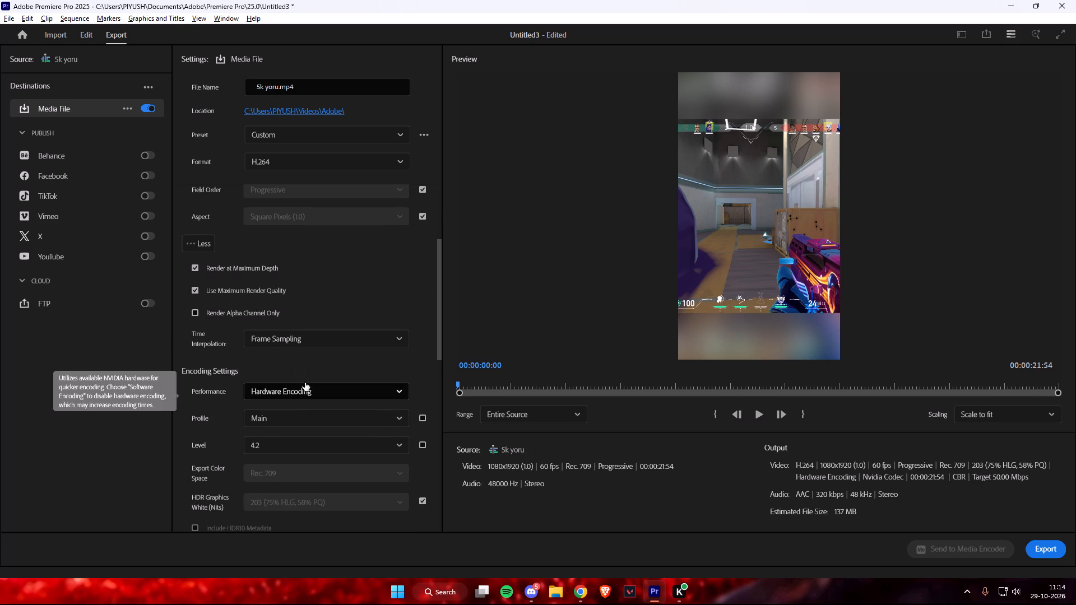
scroll(305, 380, "down", 1)
scroll(296, 431, "down", 12)
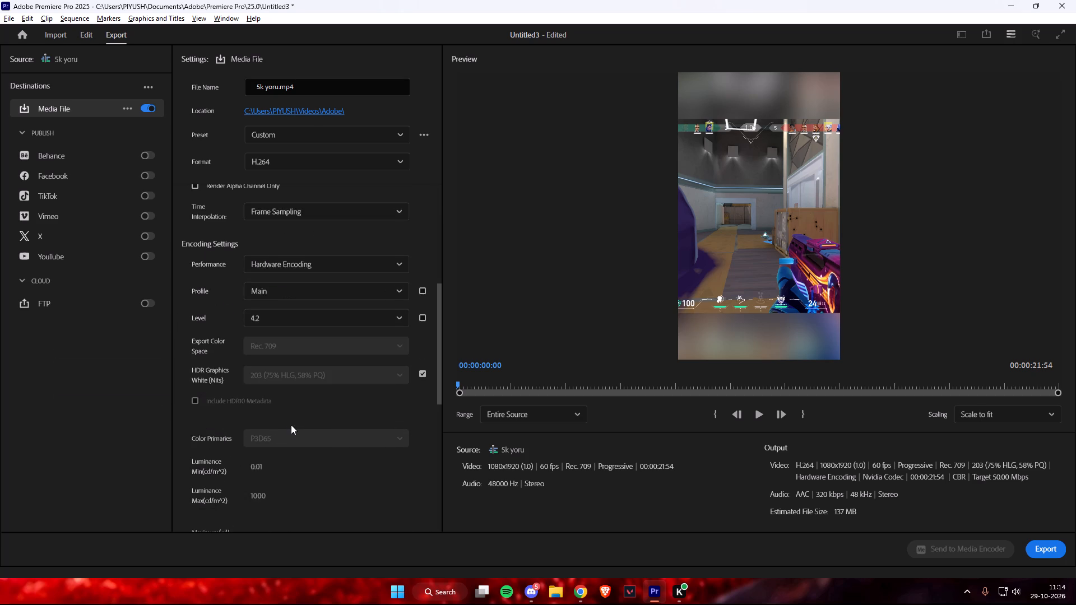
scroll(290, 422, "down", 19)
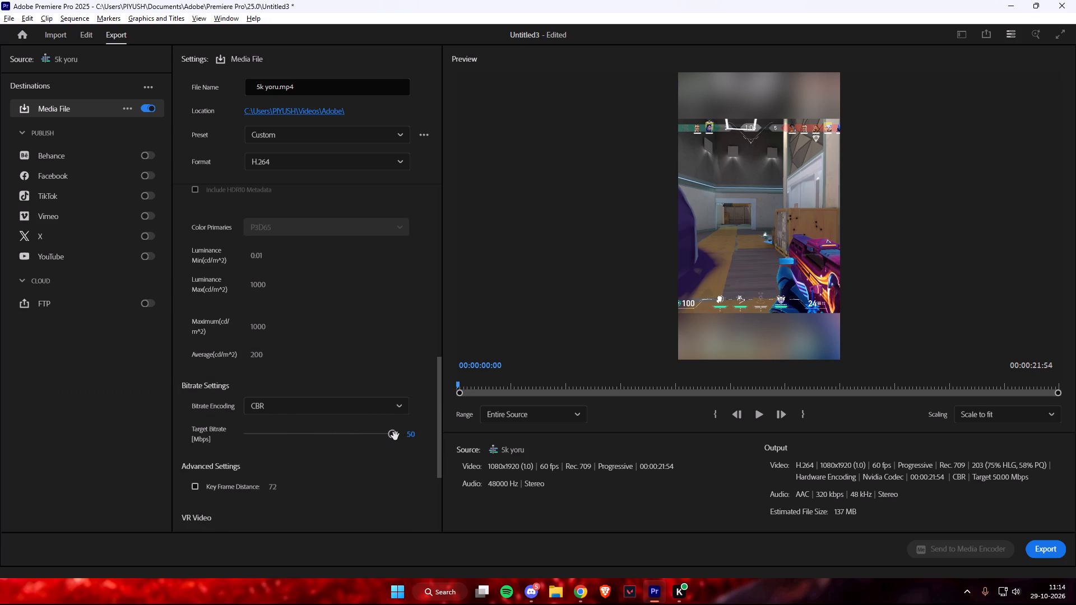
left_click_drag(396, 435, 367, 434)
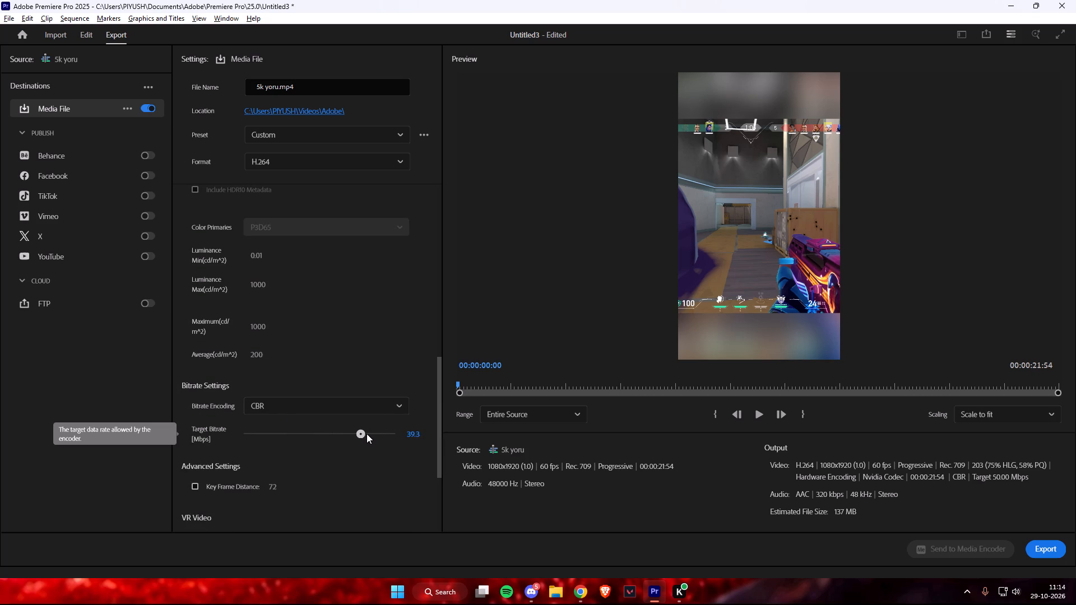
left_click_drag(367, 434, 369, 434)
left_click_drag(369, 434, 369, 434)
left_click(406, 363)
Play the export preview from the start to check the vertical framing.
scroll(402, 365, "up", 4)
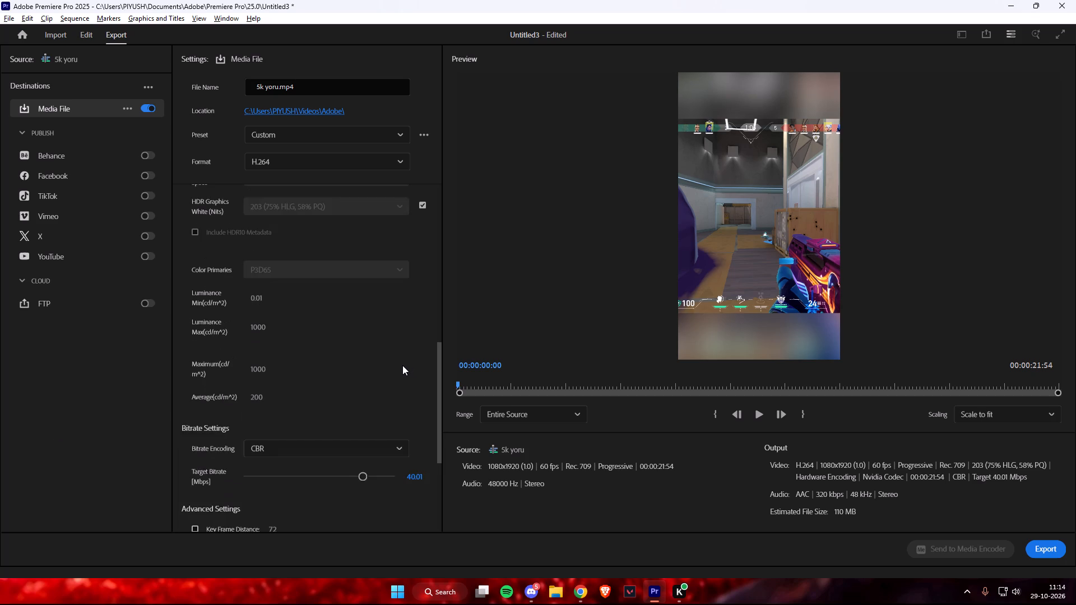
scroll(402, 365, "up", 16)
scroll(401, 370, "up", 14)
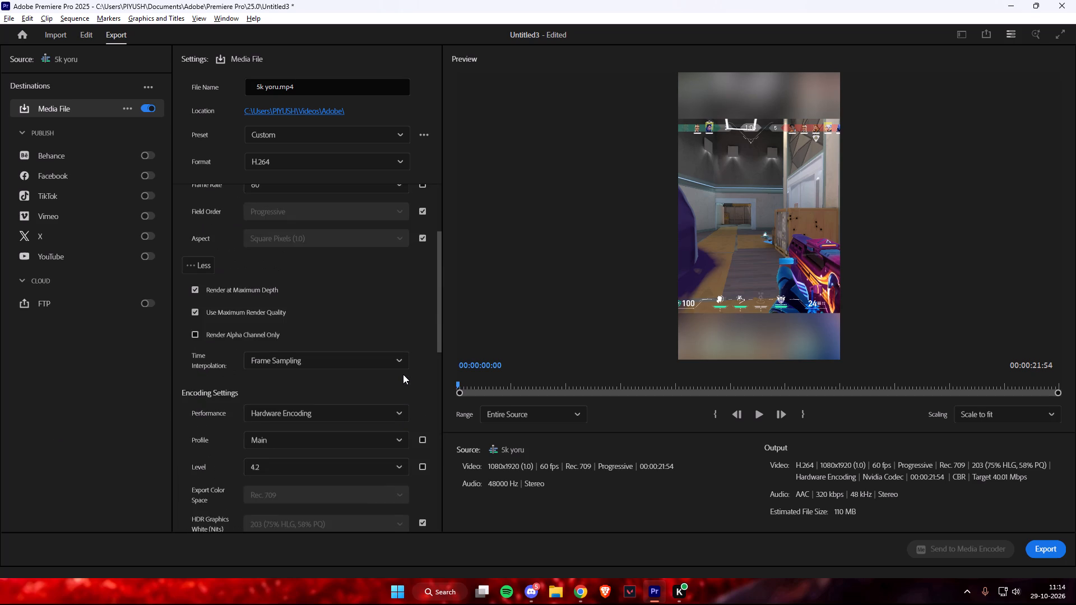
scroll(403, 374, "up", 13)
left_click(592, 283)
key("space")
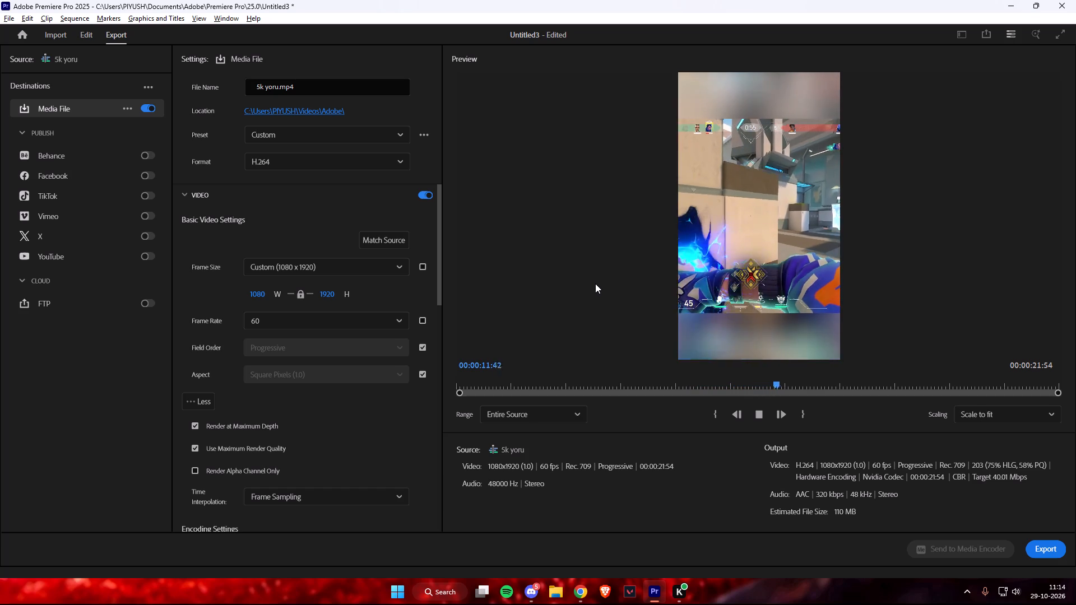
Save the current export settings as a preset named insta reel 4k.
left_click(401, 134)
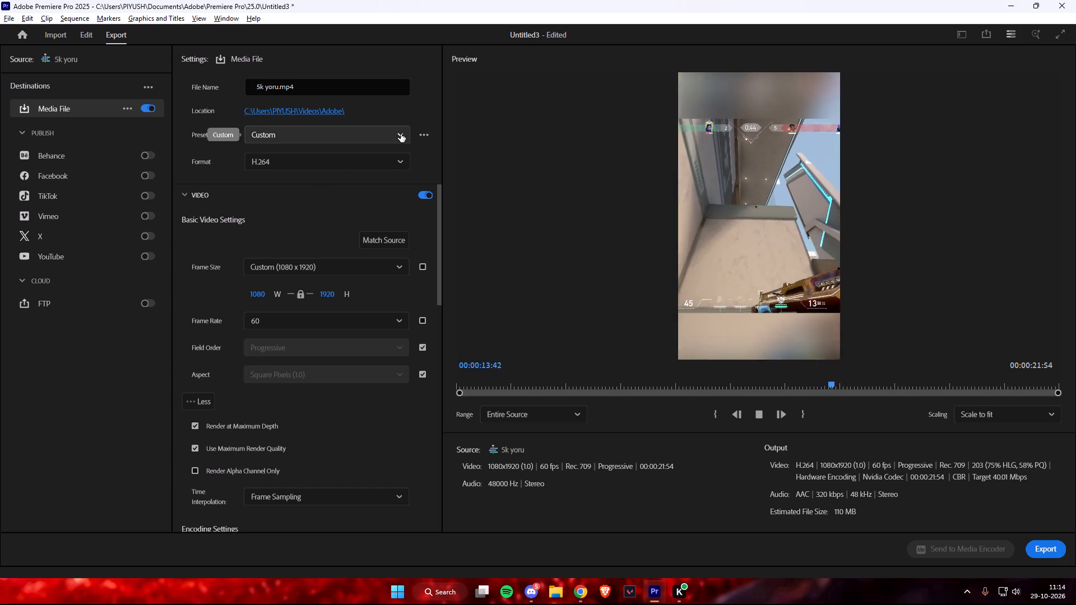
left_click(382, 131)
left_click(417, 135)
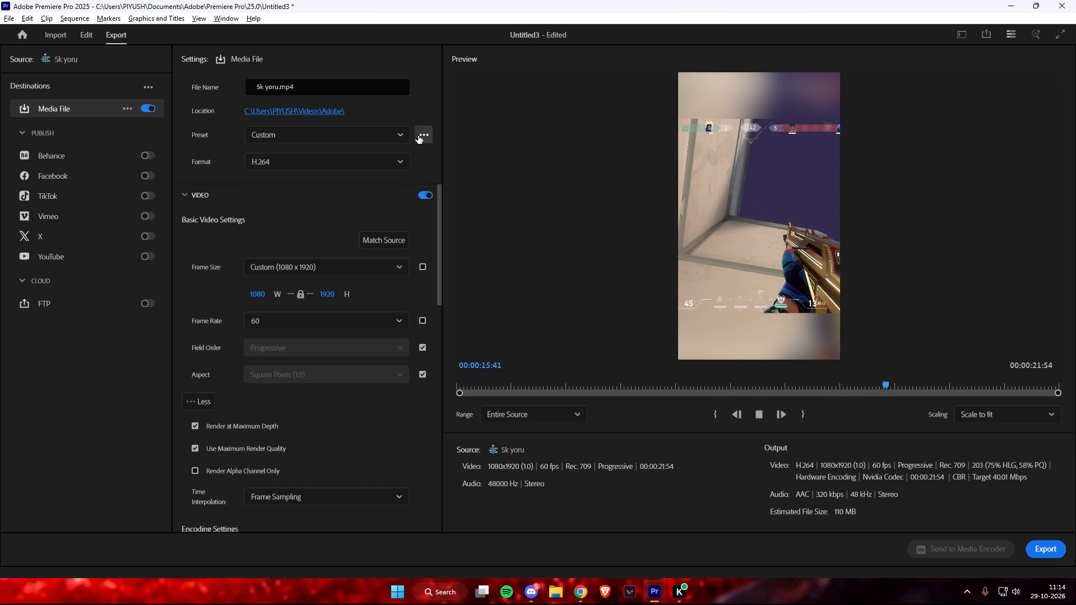
left_click(412, 161)
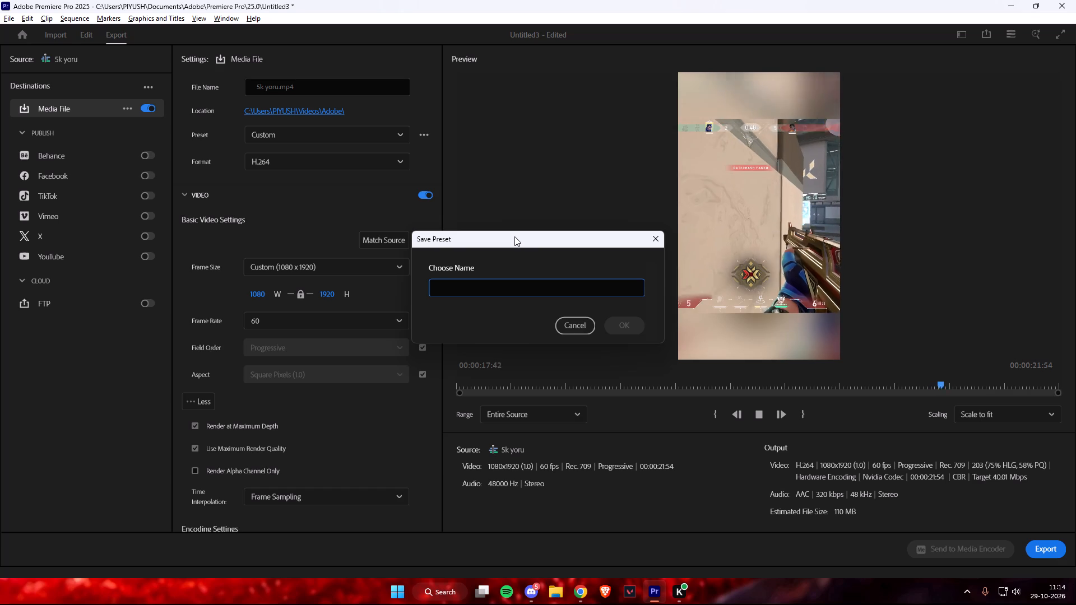
type("insta e")
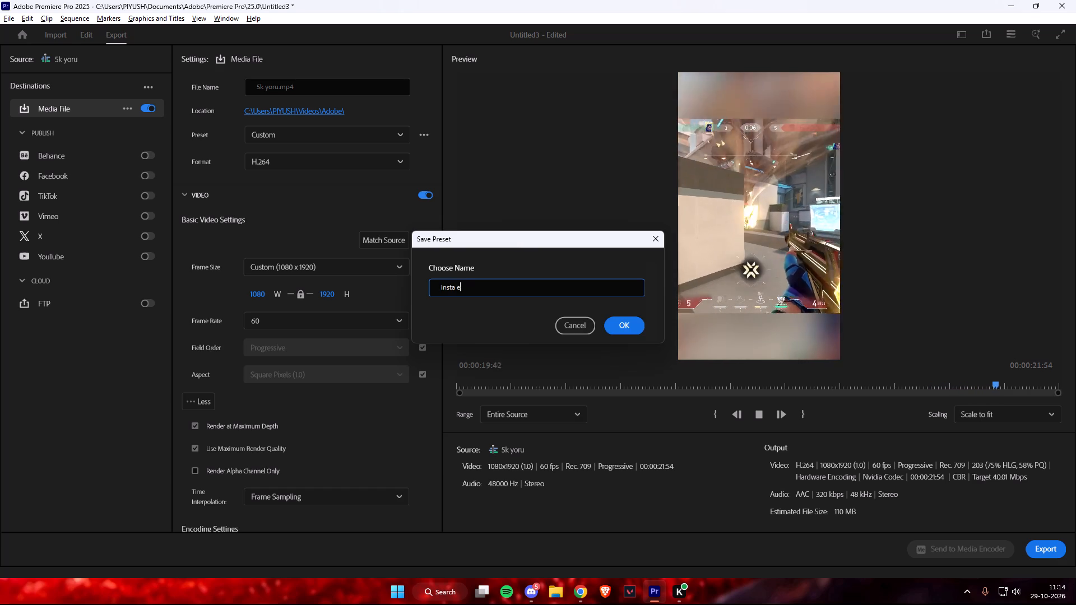
key("BackSpace")
type("reek")
key("space")
key("BackSpace")
key("BackSpace")
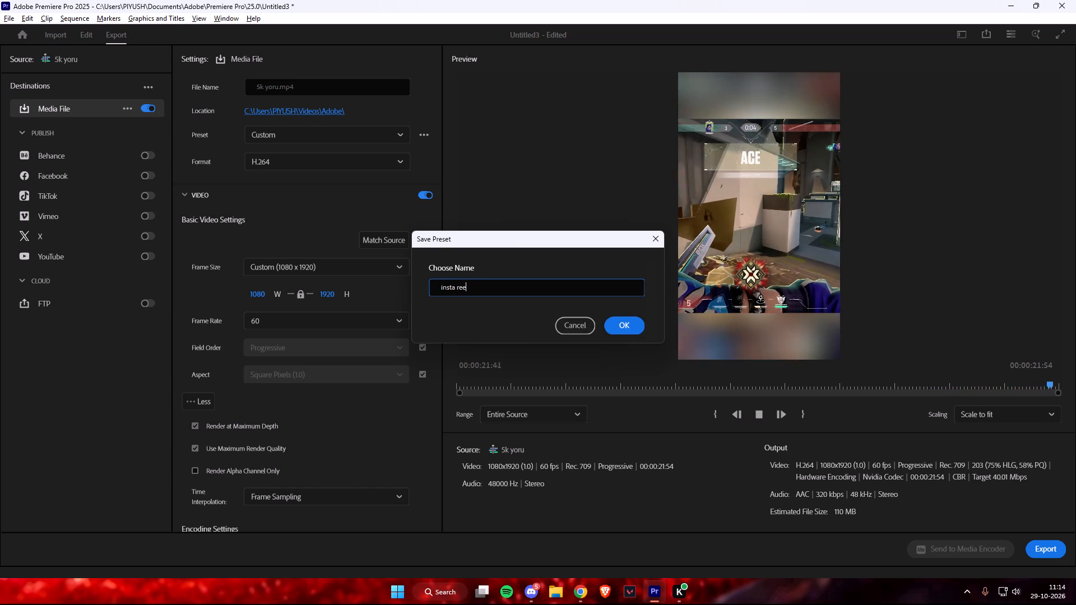
type("l")
key("space")
key("4")
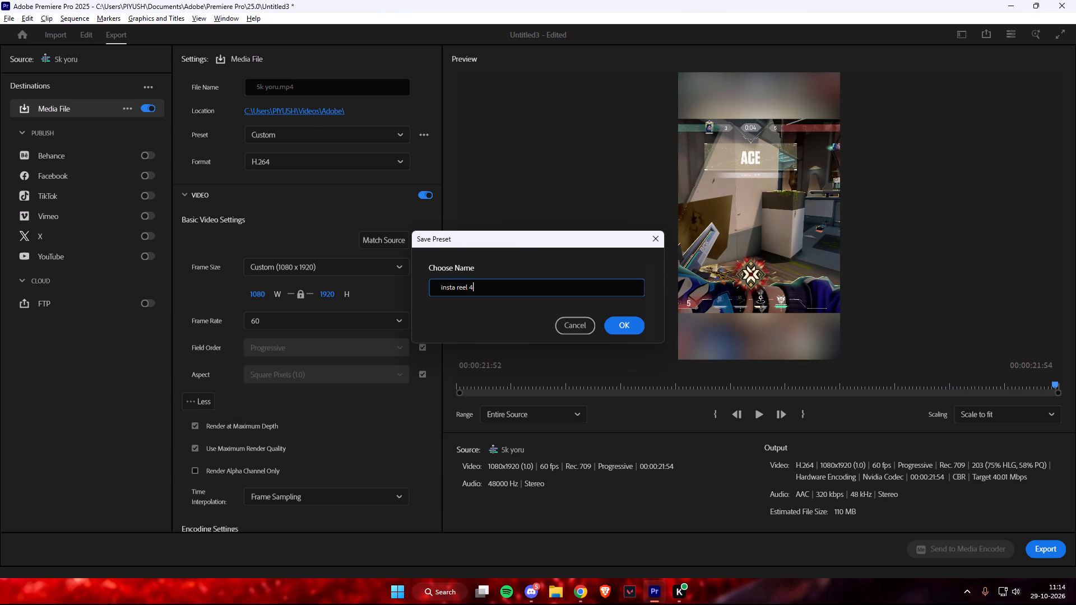
key("k")
left_click(631, 324)
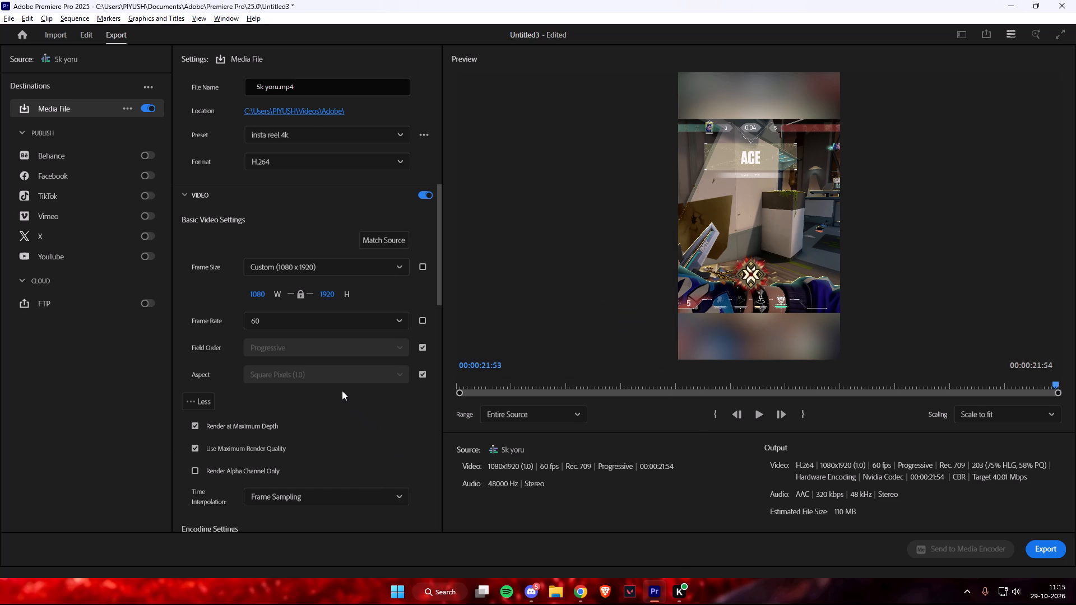
Review the remaining video settings and export the video with the insta reel 4k preset.
scroll(342, 390, "down", 10)
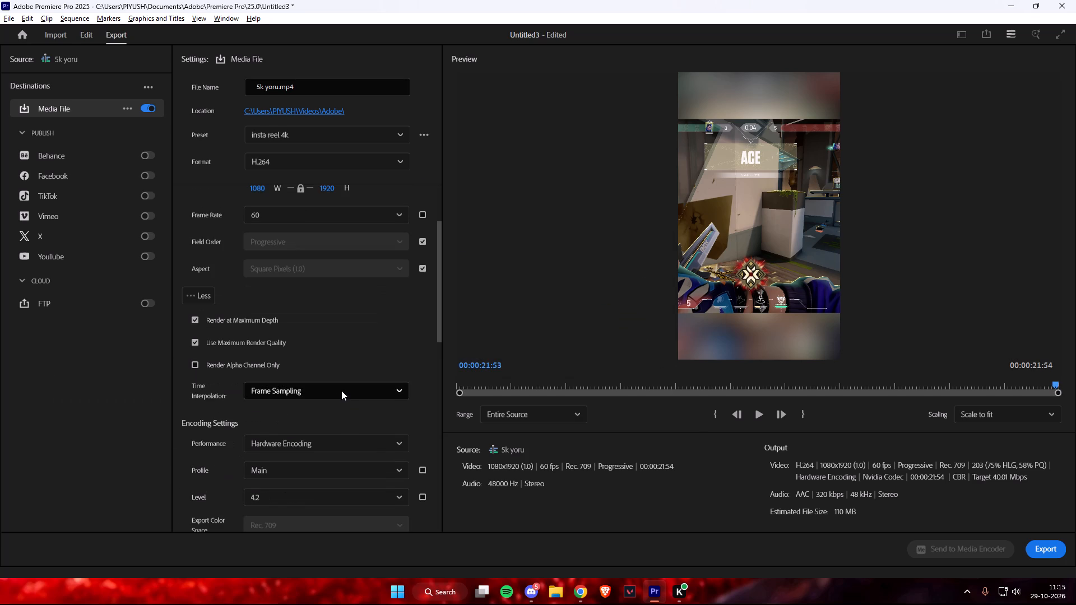
scroll(341, 391, "down", 18)
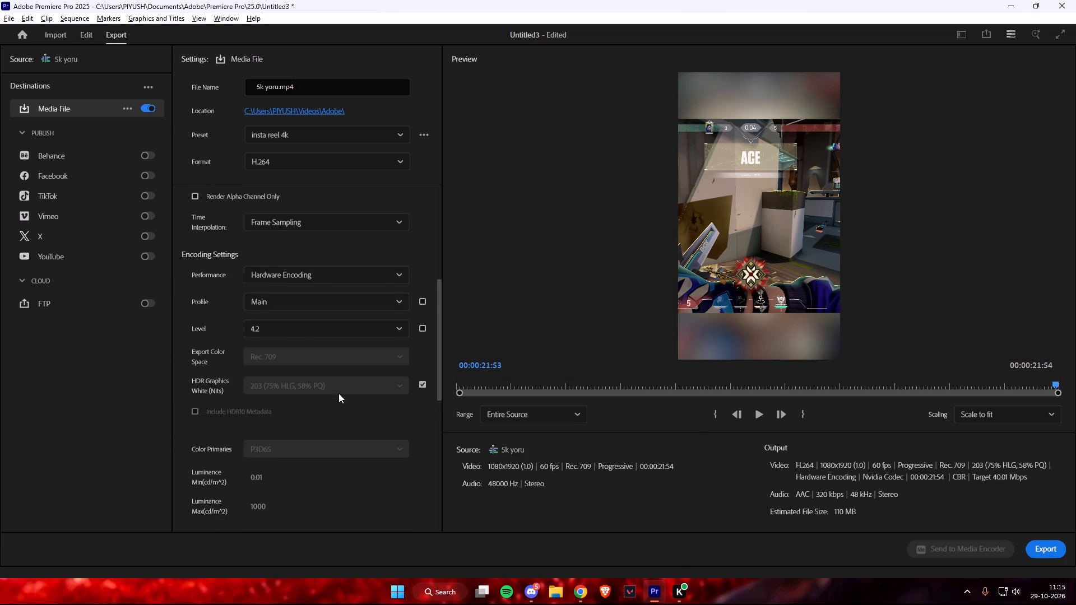
scroll(338, 393, "down", 18)
scroll(336, 395, "down", 8)
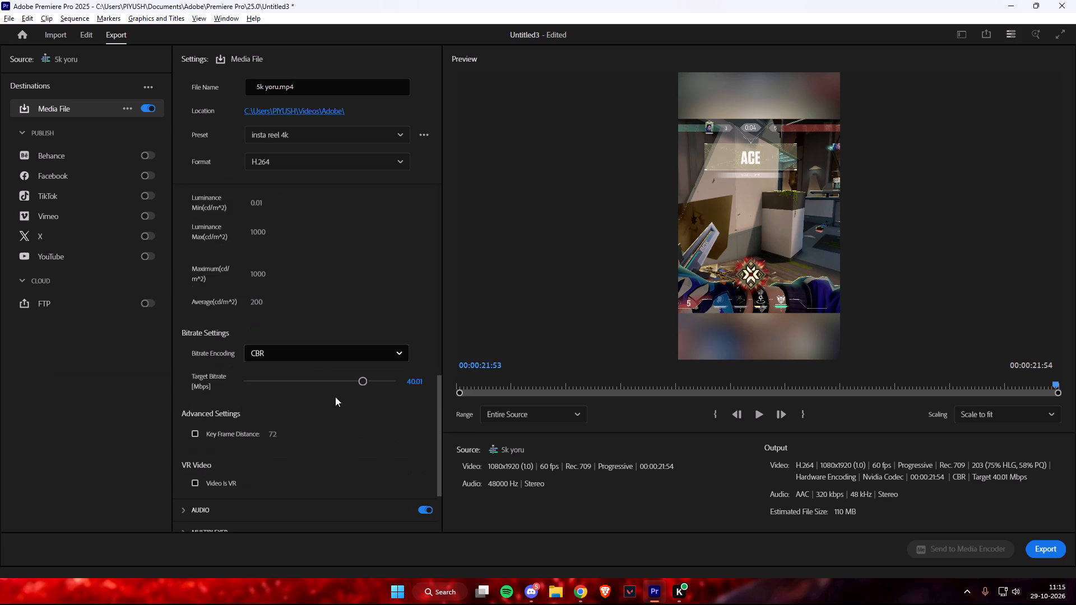
scroll(335, 398, "down", 7)
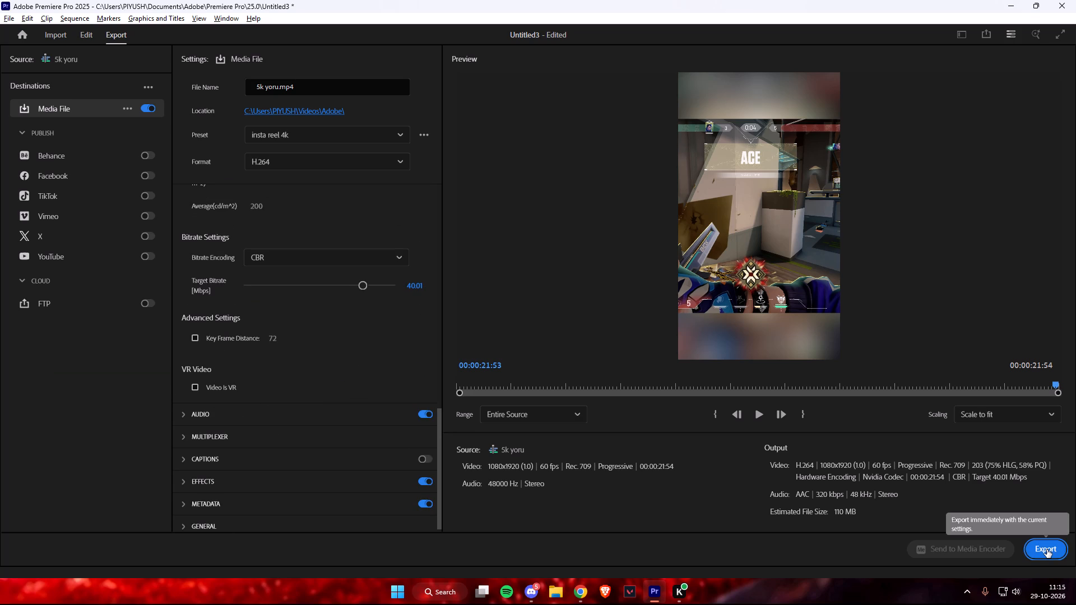
left_click(1047, 550)
Switch to Chrome and download the green screen subscribe button animation as a 1080p MP4 from the ytmp3.gg converter page.
left_click(581, 593)
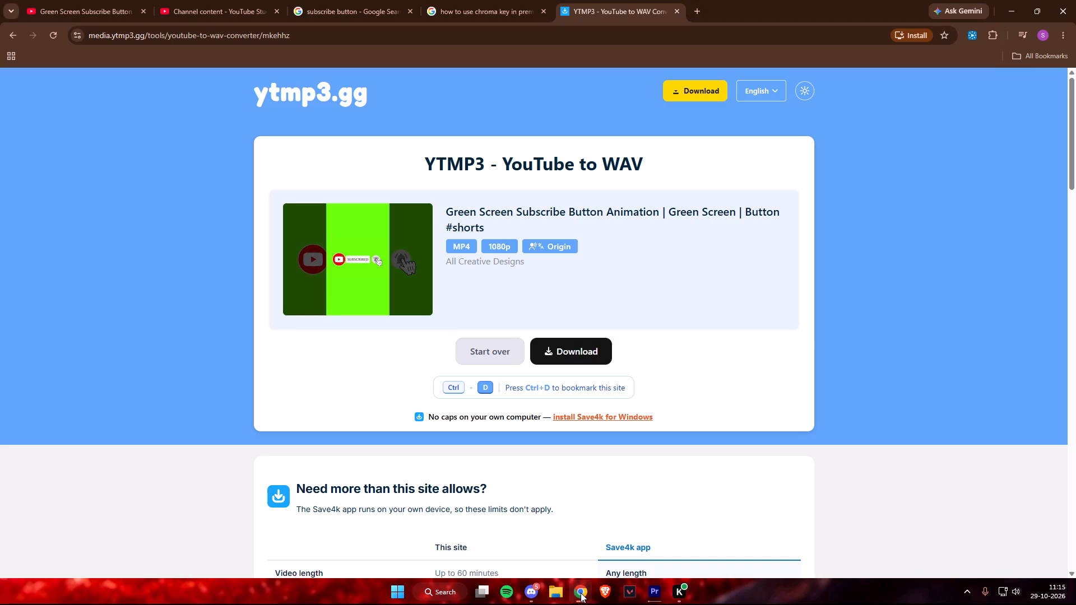
left_click(585, 355)
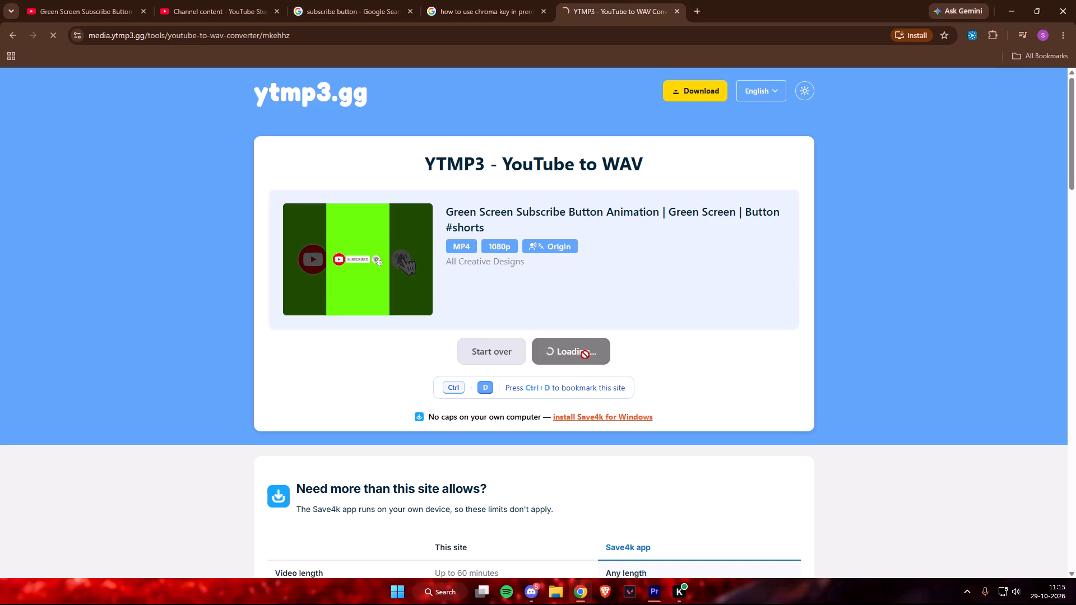
Check the browser's recent downloads for the green screen subscribe button animation, and minimise the browser.
left_click(1002, 36)
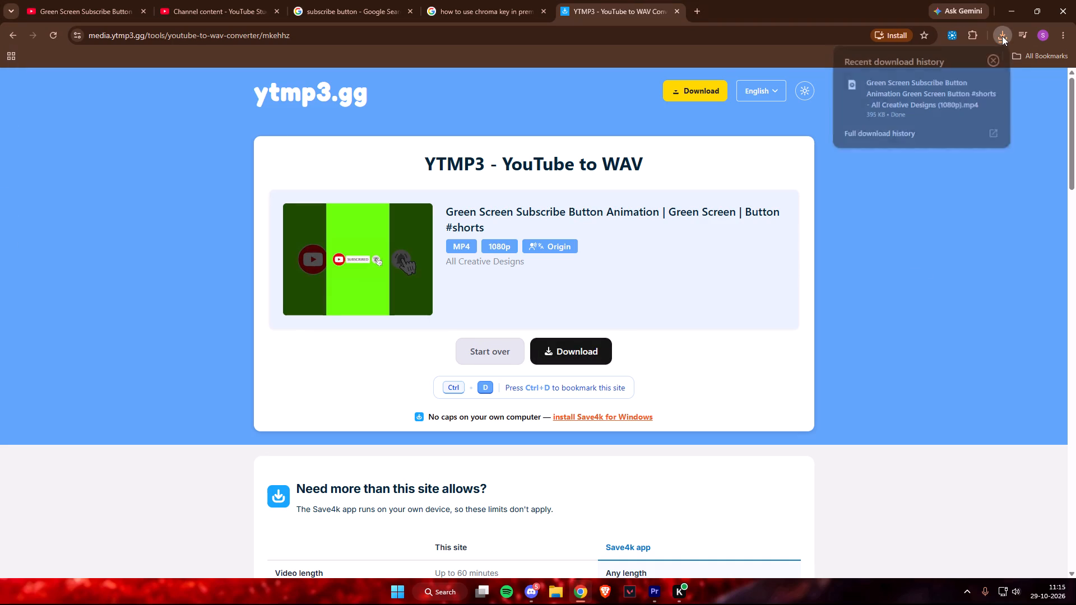
left_click(1001, 34)
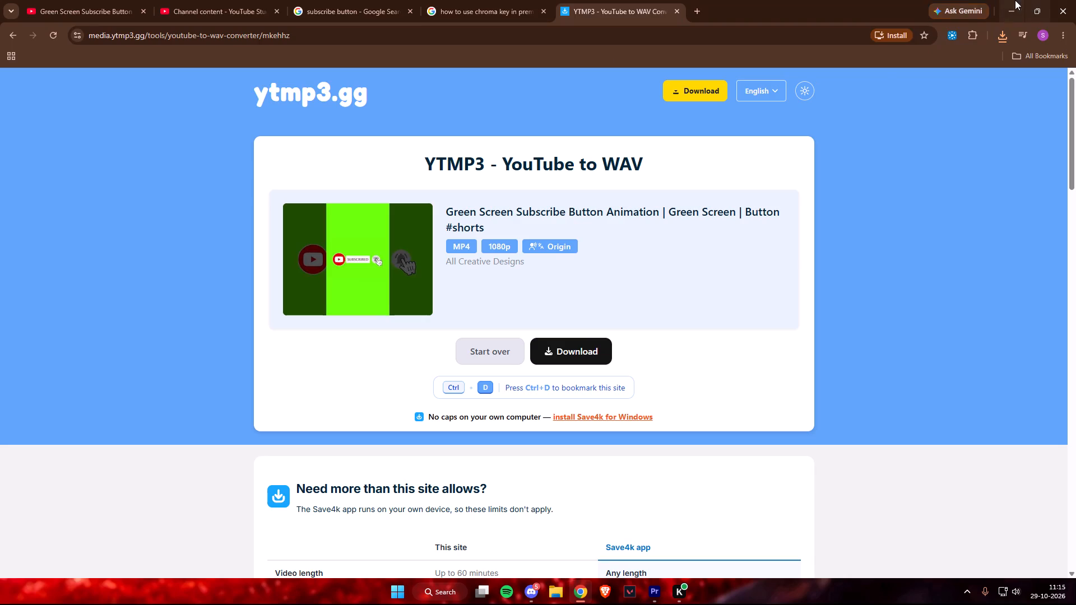
left_click(1015, 0)
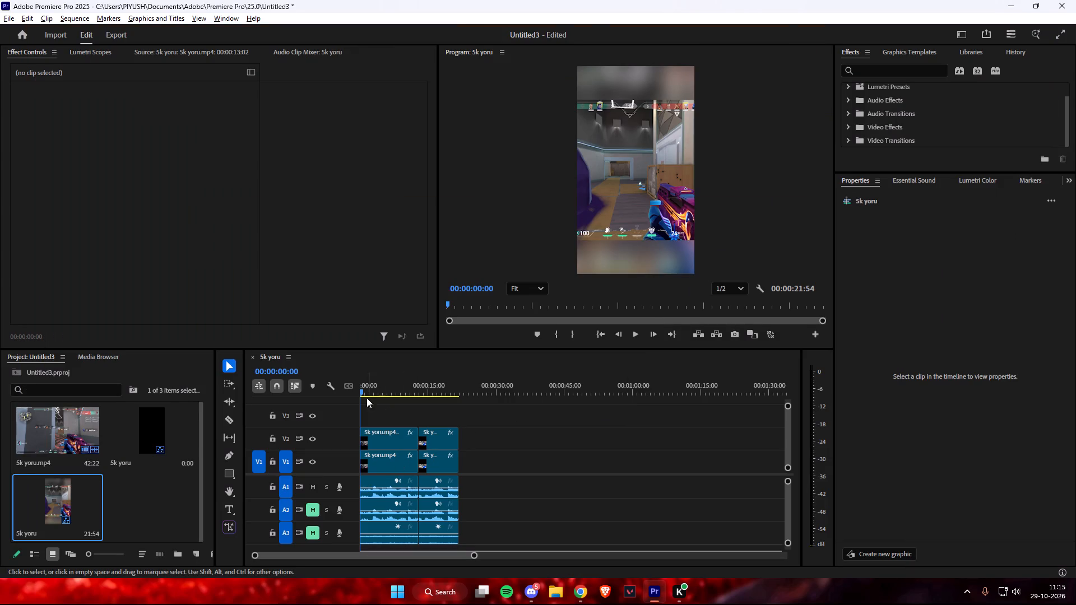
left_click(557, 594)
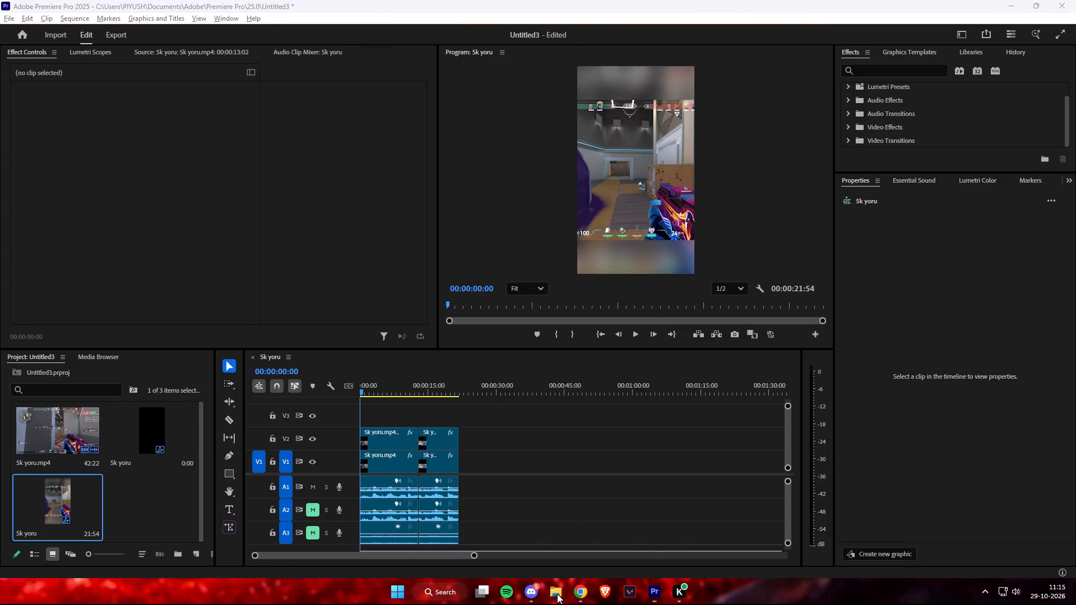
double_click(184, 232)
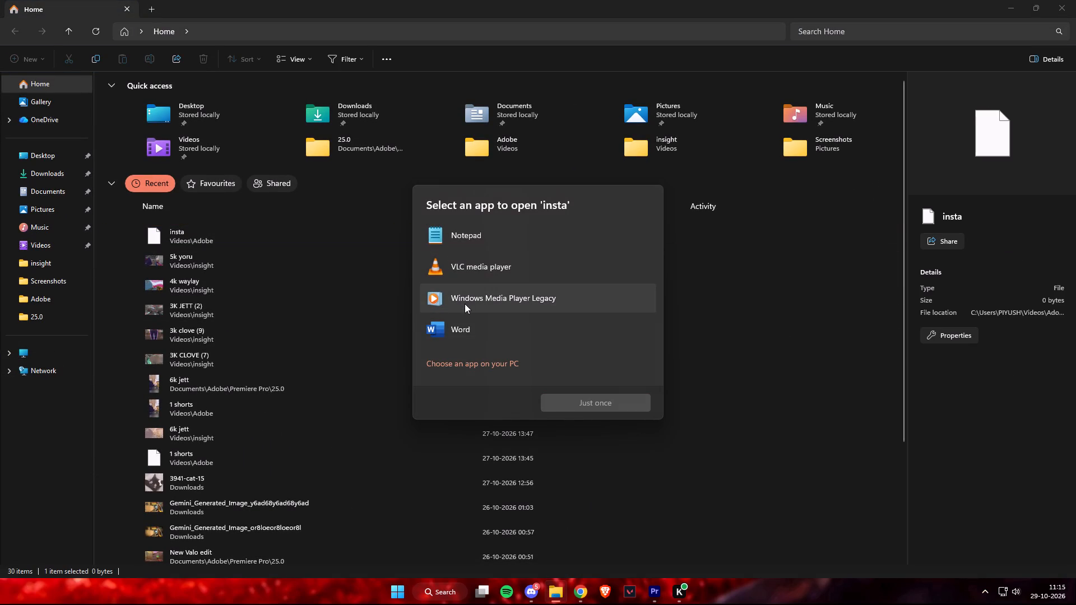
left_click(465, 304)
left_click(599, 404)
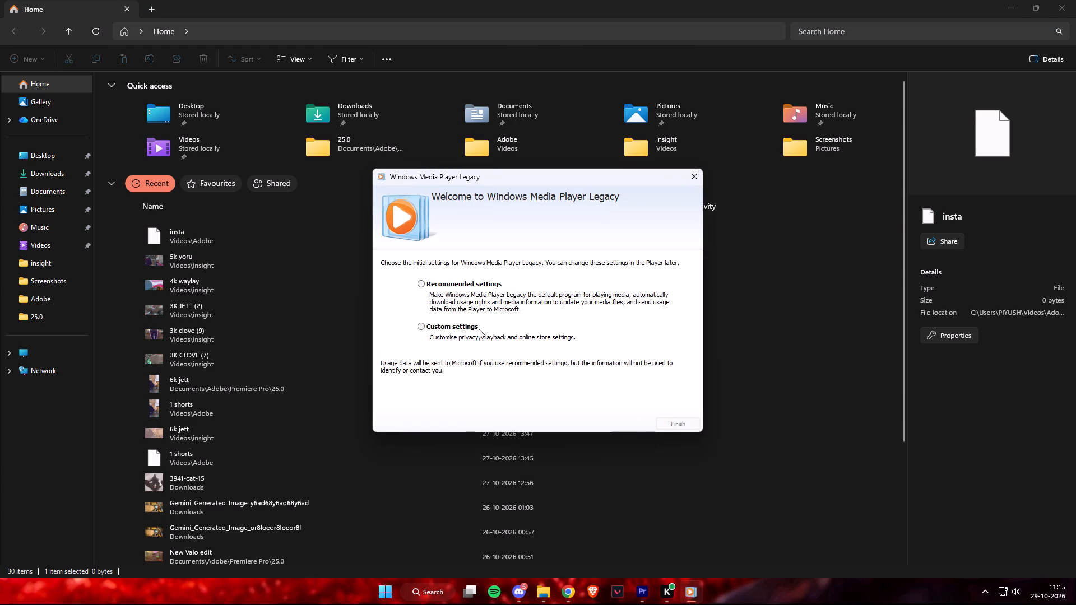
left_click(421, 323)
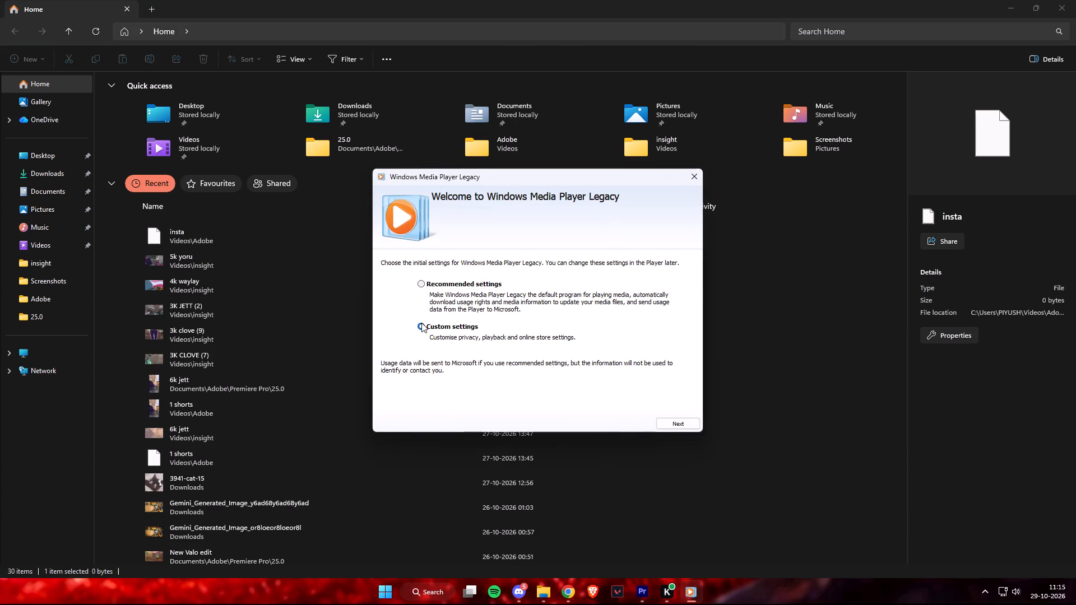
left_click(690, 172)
Play the exported 5k yoru video from the Adobe folder inside Videos and close the player.
left_click(60, 251)
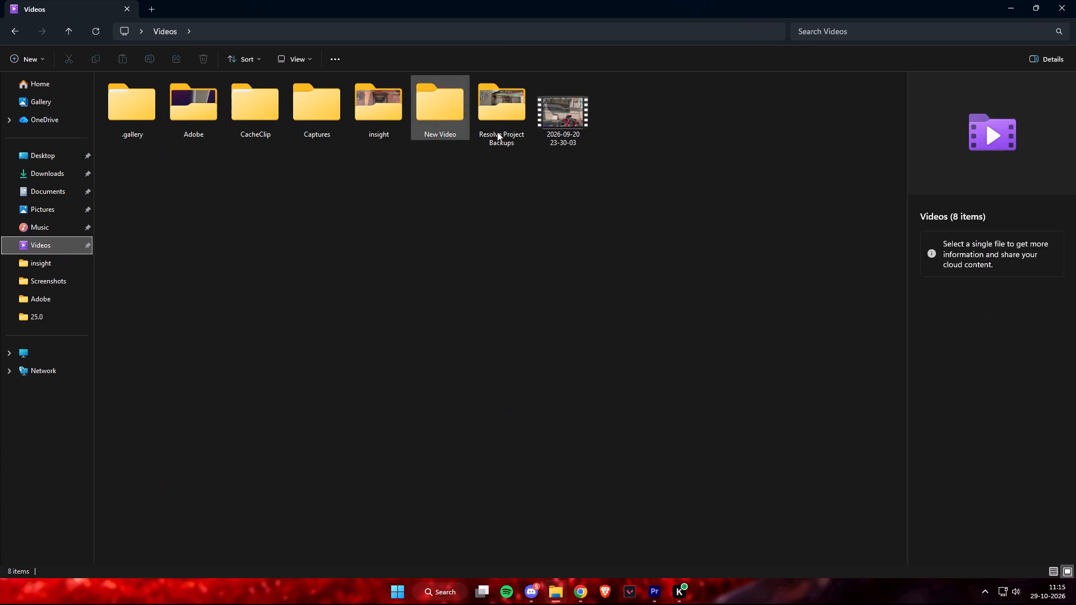
double_click(193, 119)
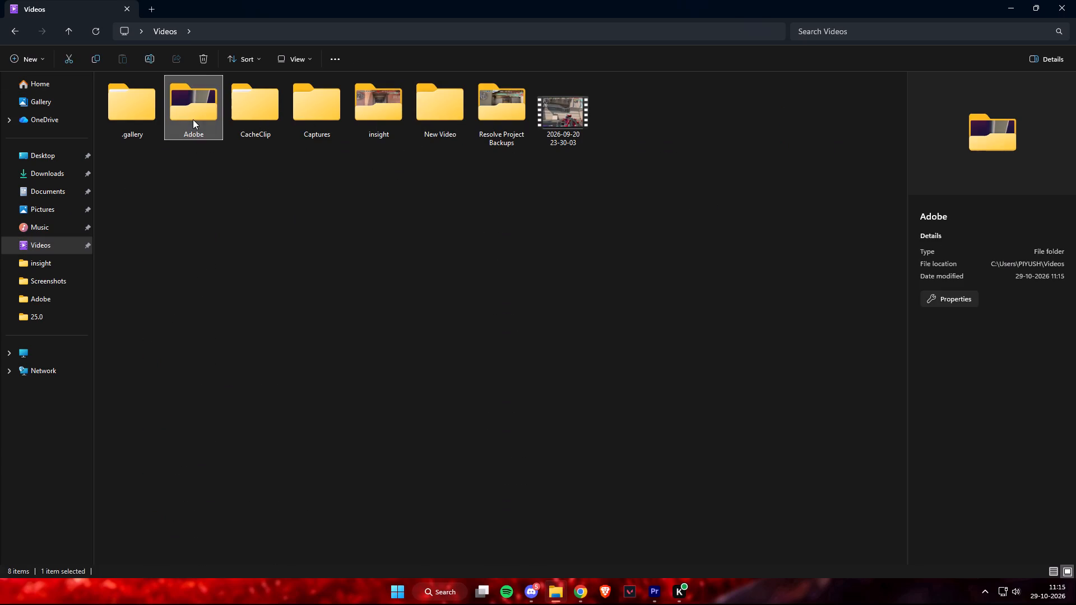
left_click(128, 120)
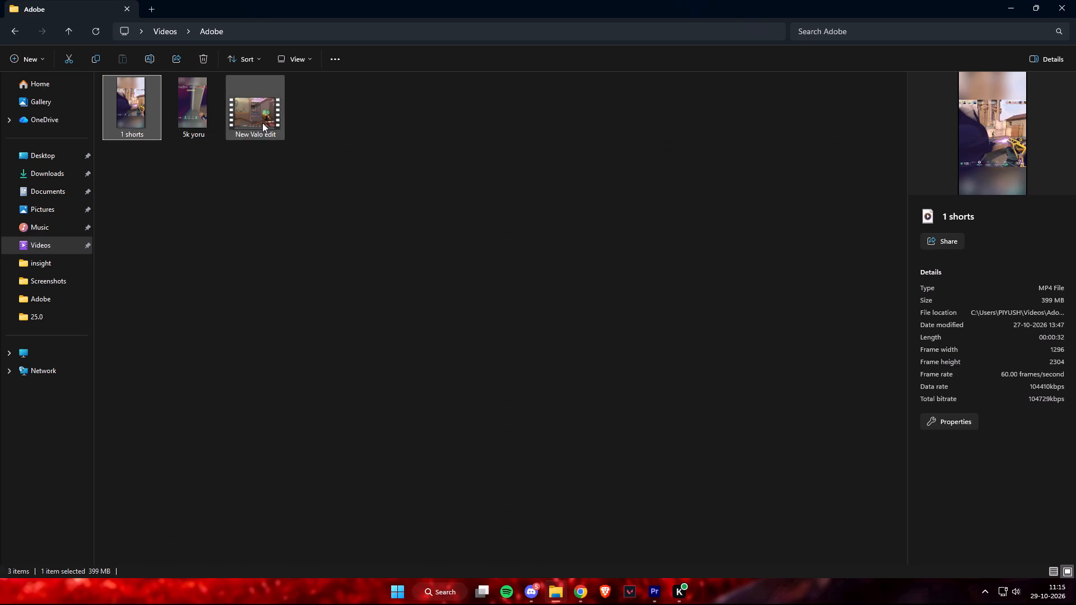
left_click(259, 198)
double_click(192, 114)
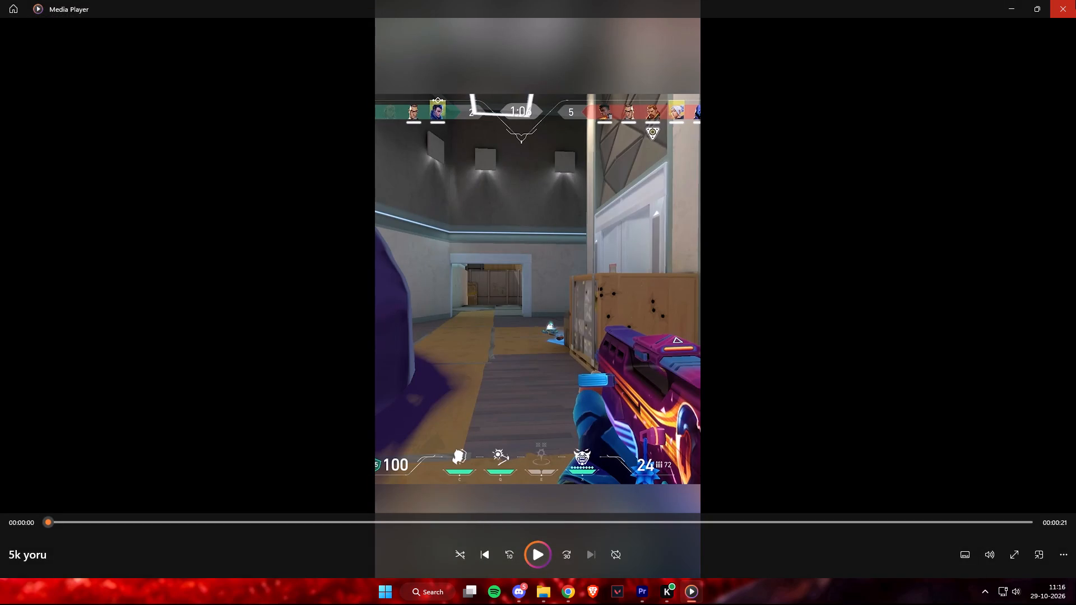
left_click(1075, 0)
Switch to Premiere Pro and import the Green Screen Subscribe Button Animation clip from Downloads into the project.
left_click(648, 594)
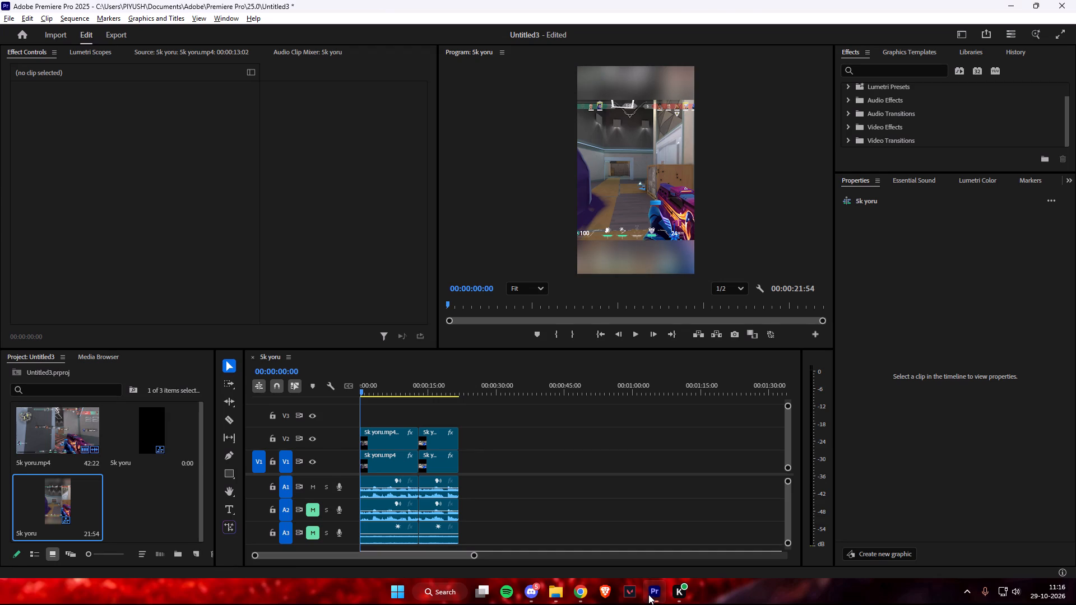
right_click(397, 409)
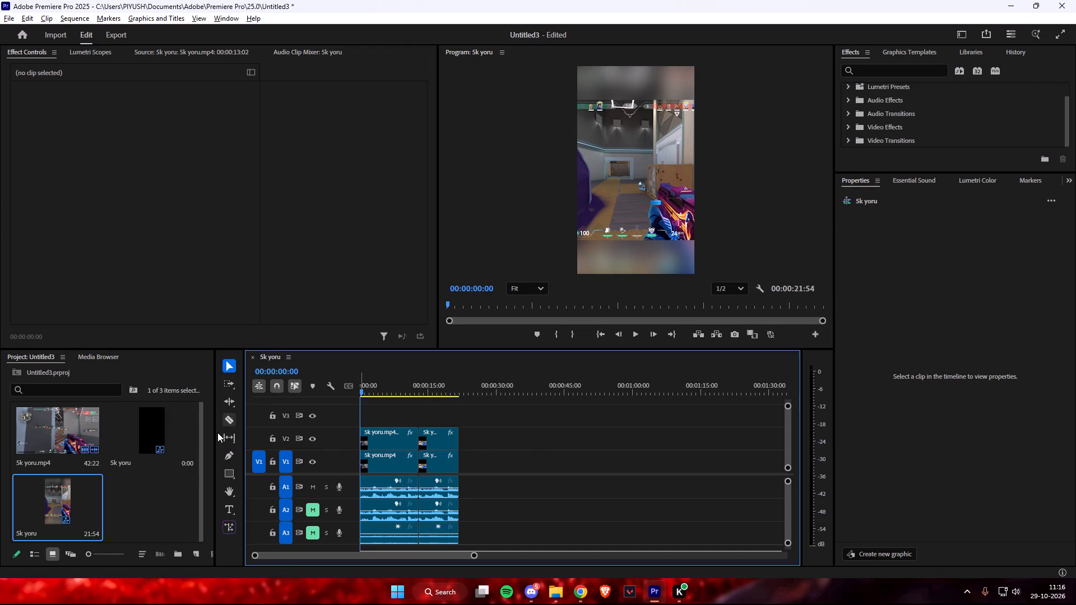
right_click(147, 499)
left_click(178, 363)
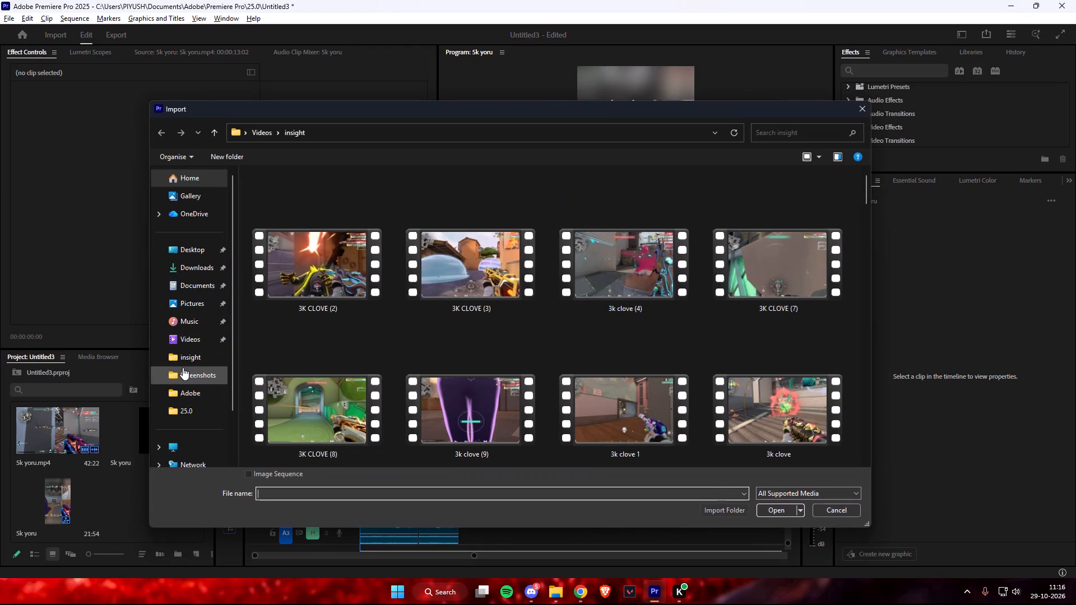
left_click(198, 266)
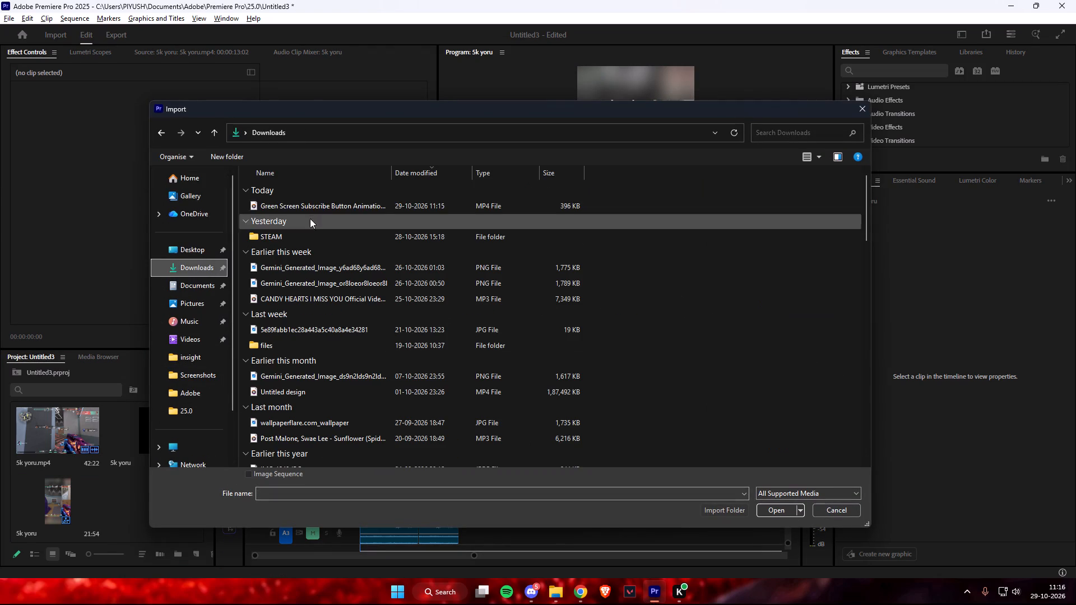
left_click(311, 206)
left_click(779, 499)
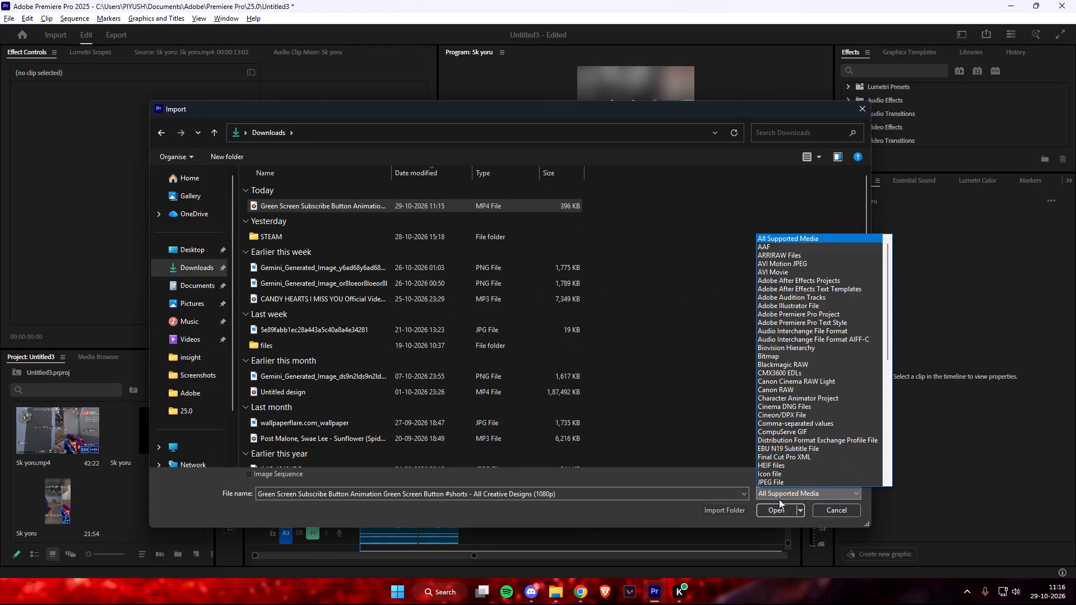
left_click(781, 510)
left_click(781, 510)
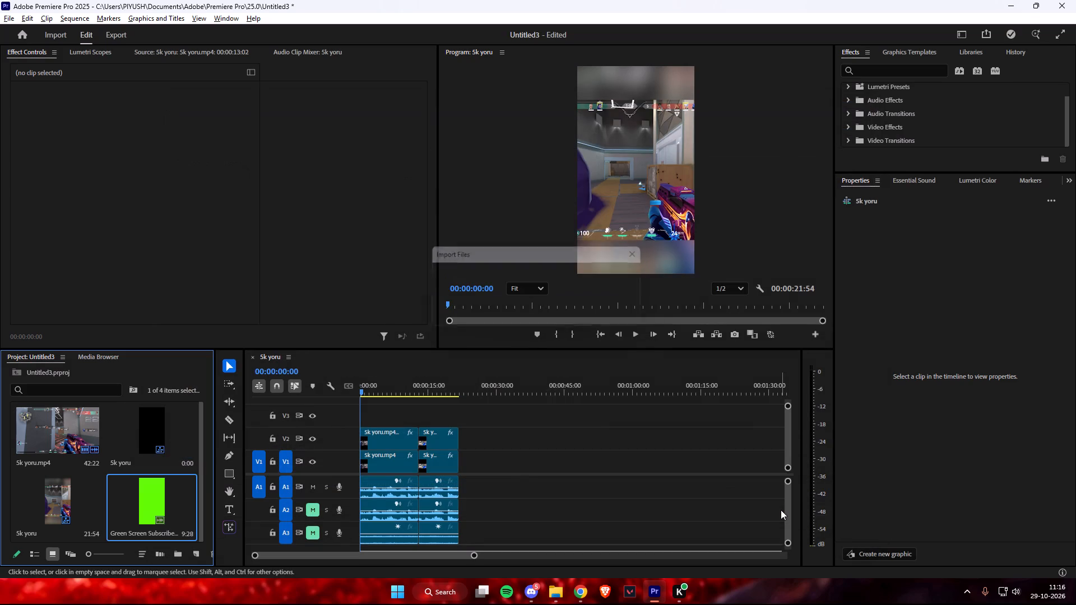
Place the green screen subscribe clip on video track V3 at the start of the Sk yoru sequence.
left_click_drag(130, 510, 371, 412)
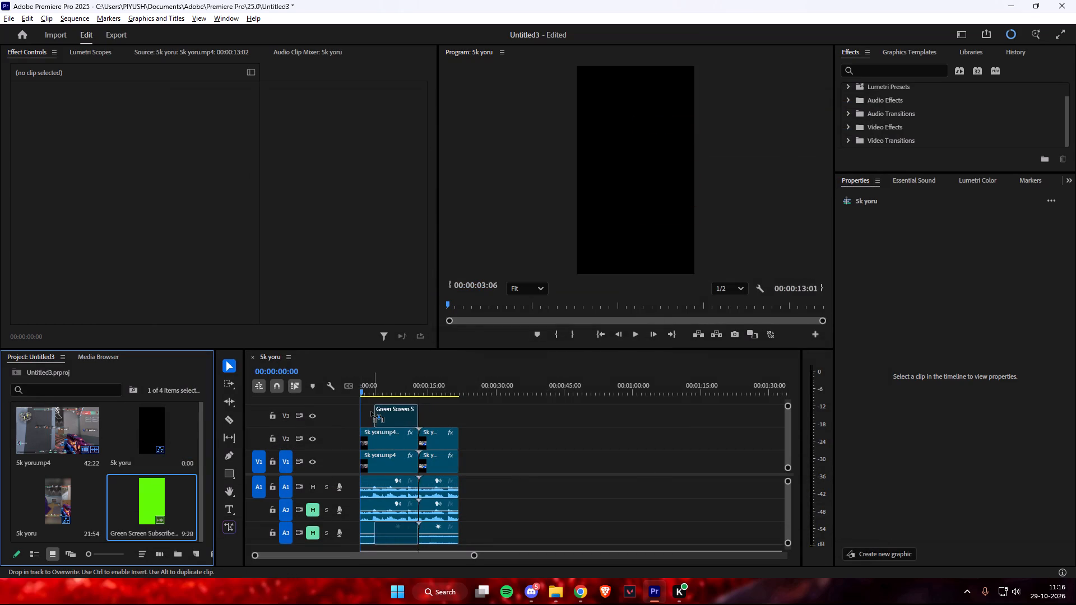
left_click_drag(371, 412, 363, 413)
left_click(378, 417)
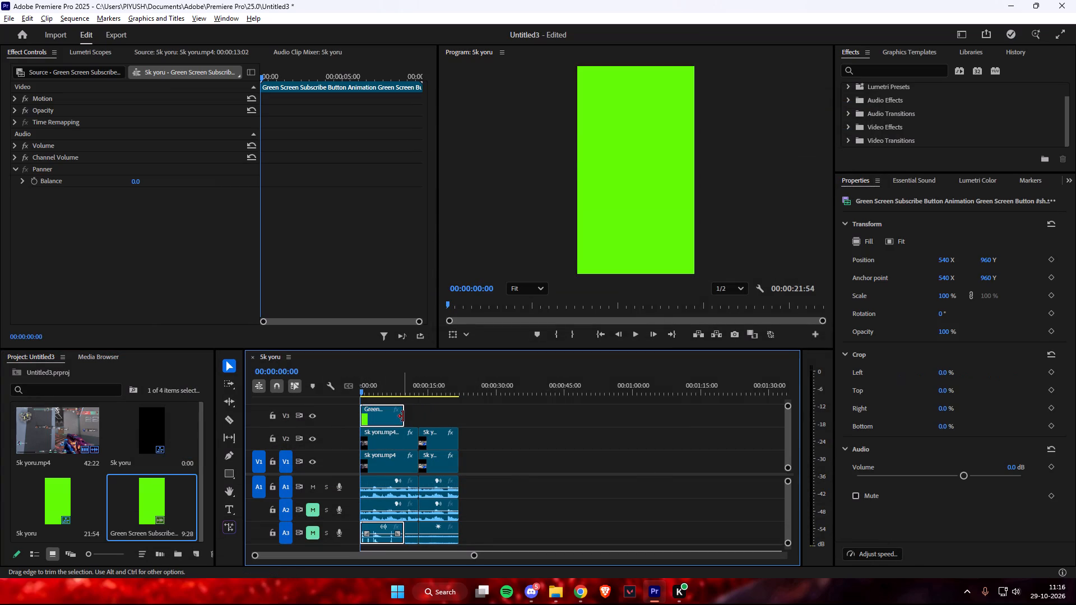
left_click_drag(403, 416, 437, 418)
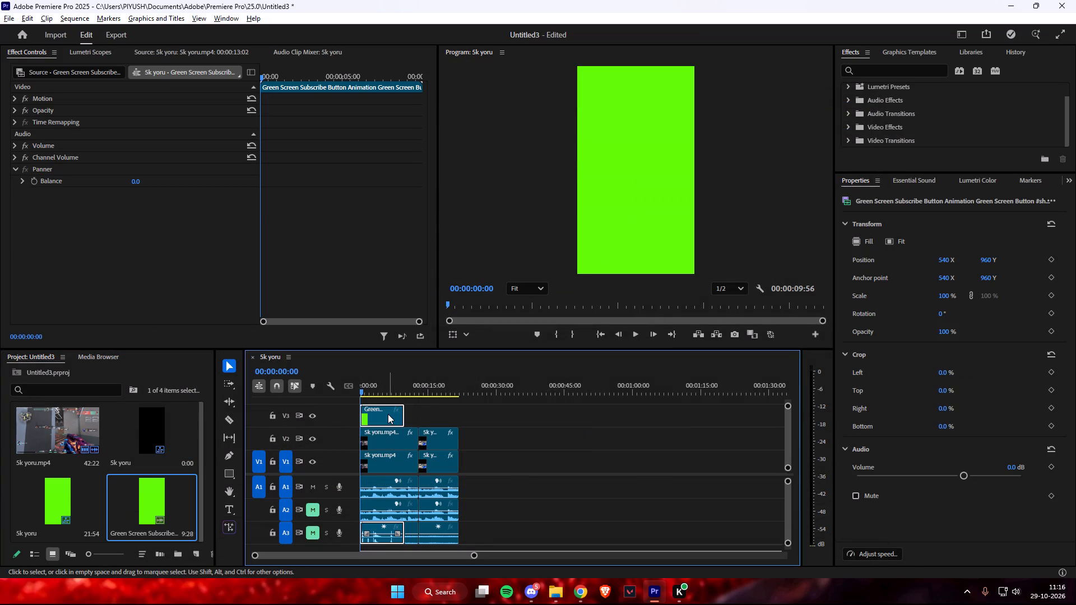
Play and scrub through the green screen clip to review how the subscribe button animation runs.
left_click(388, 414)
key("space")
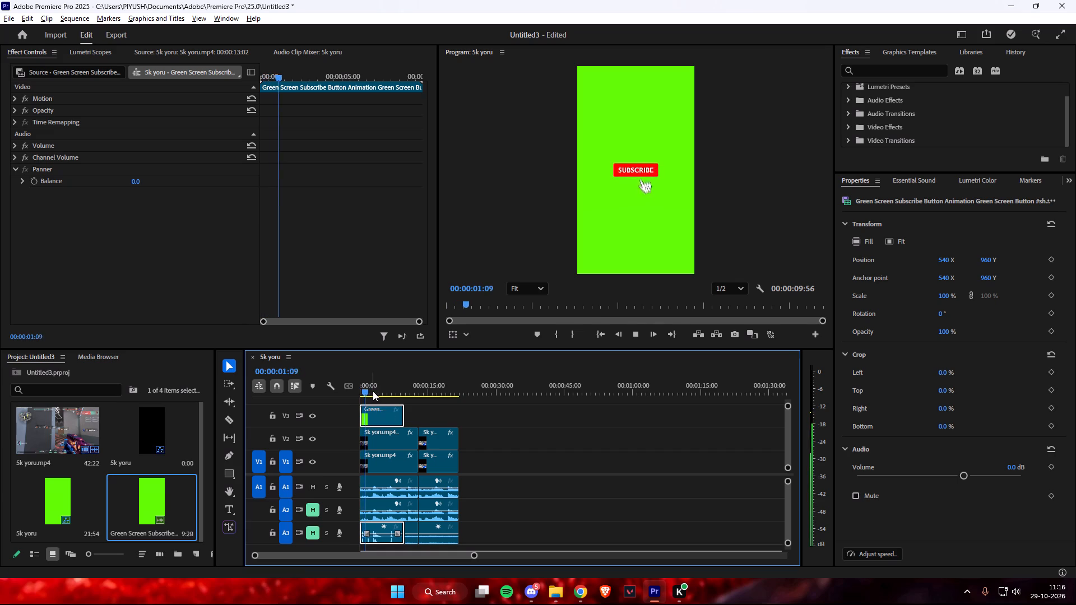
key("space")
left_click_drag(368, 390, 367, 391)
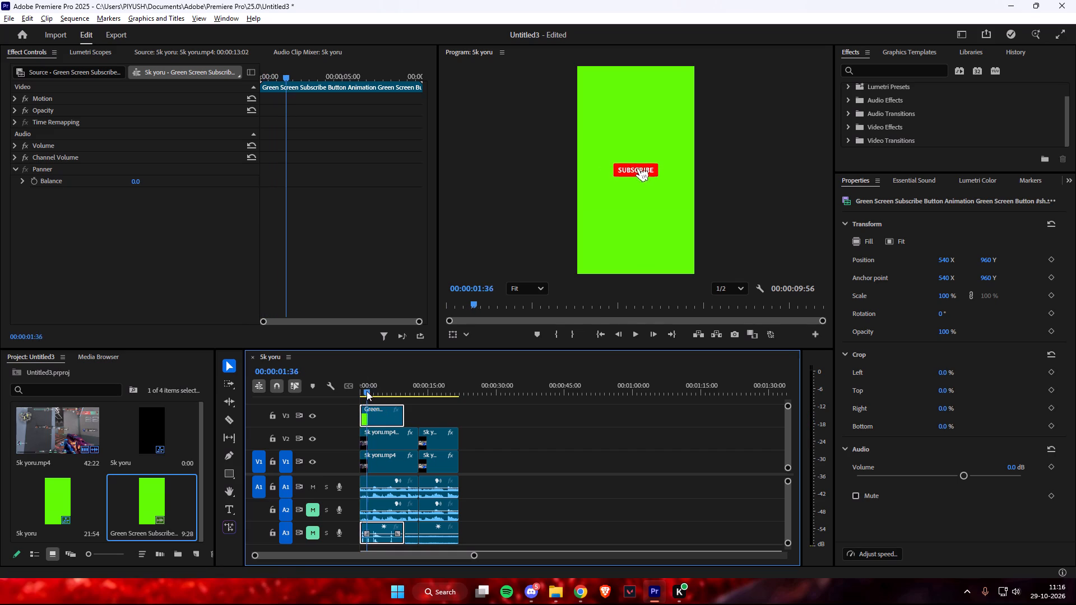
left_click_drag(367, 391, 392, 397)
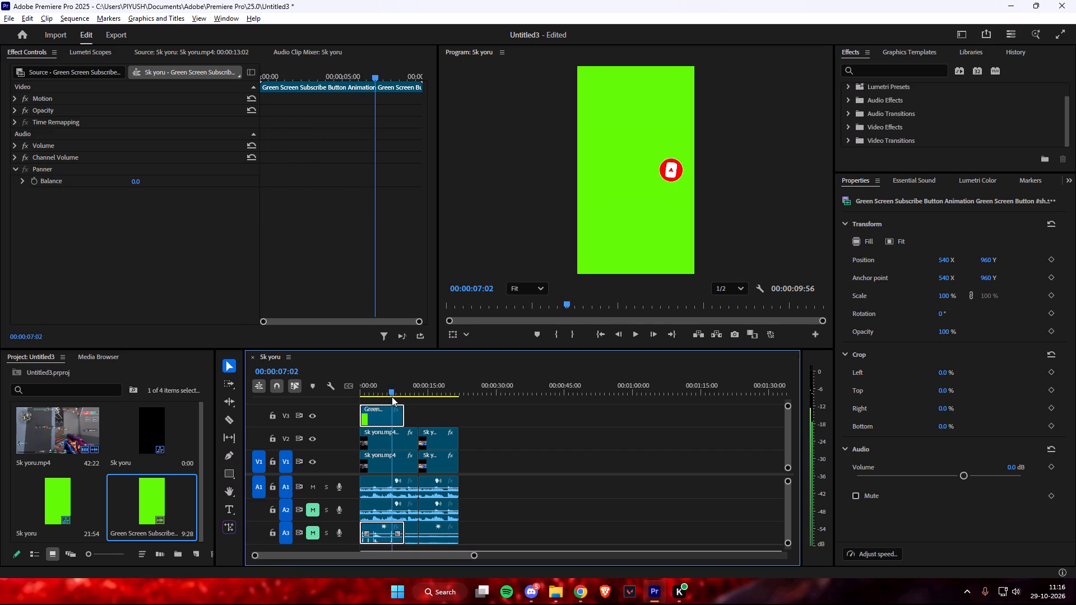
left_click_drag(392, 397, 376, 396)
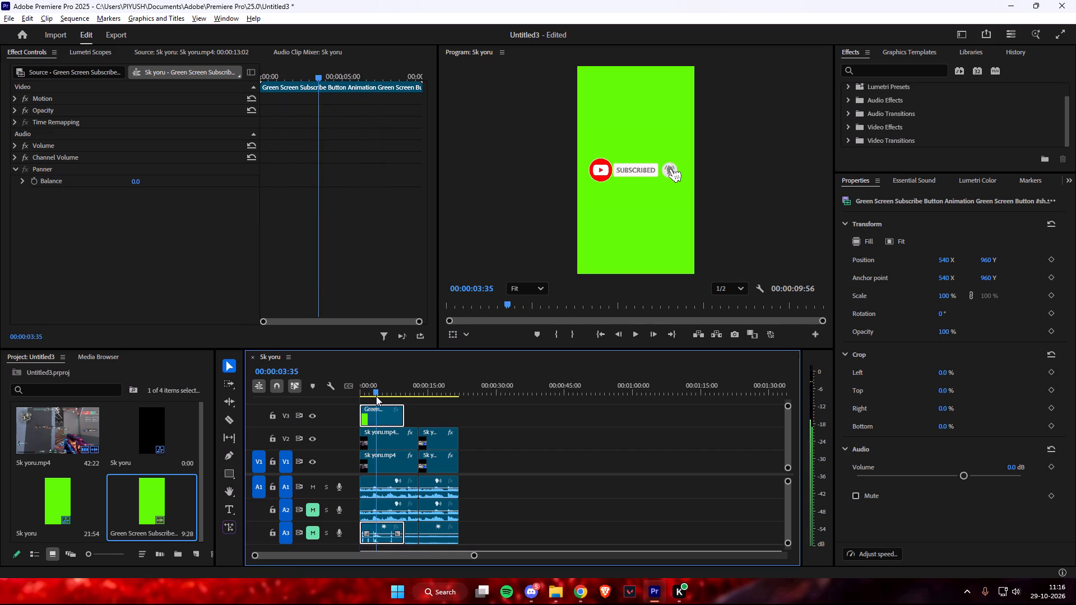
left_click_drag(376, 396, 366, 395)
Move the green screen clip down to a vertical position of 1785 so the subscribe button sits near the frame's bottom, and preview it.
left_click(377, 416)
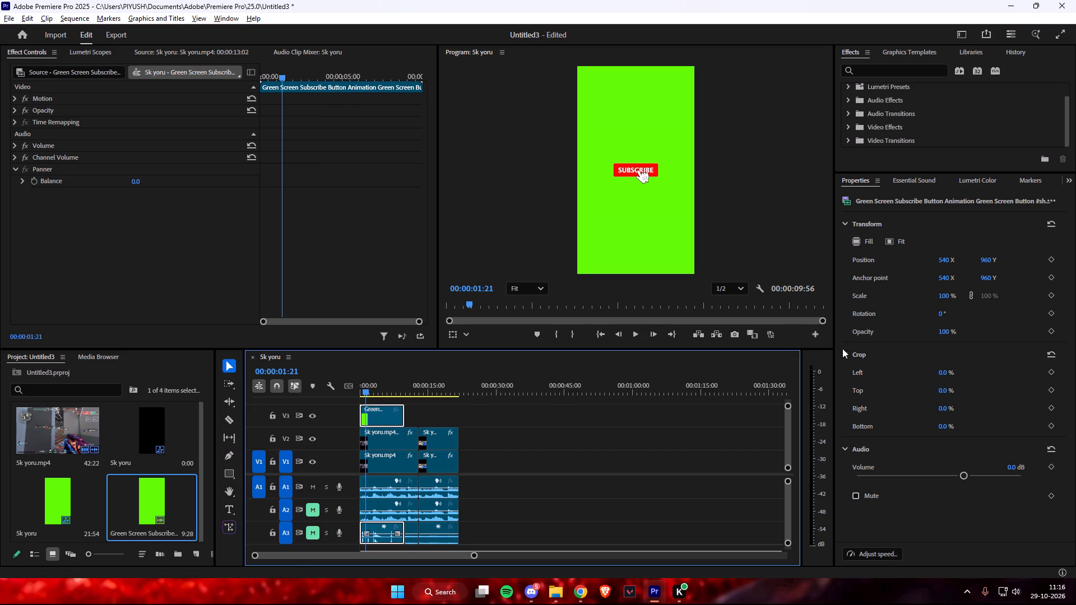
left_click_drag(990, 261, 995, 260)
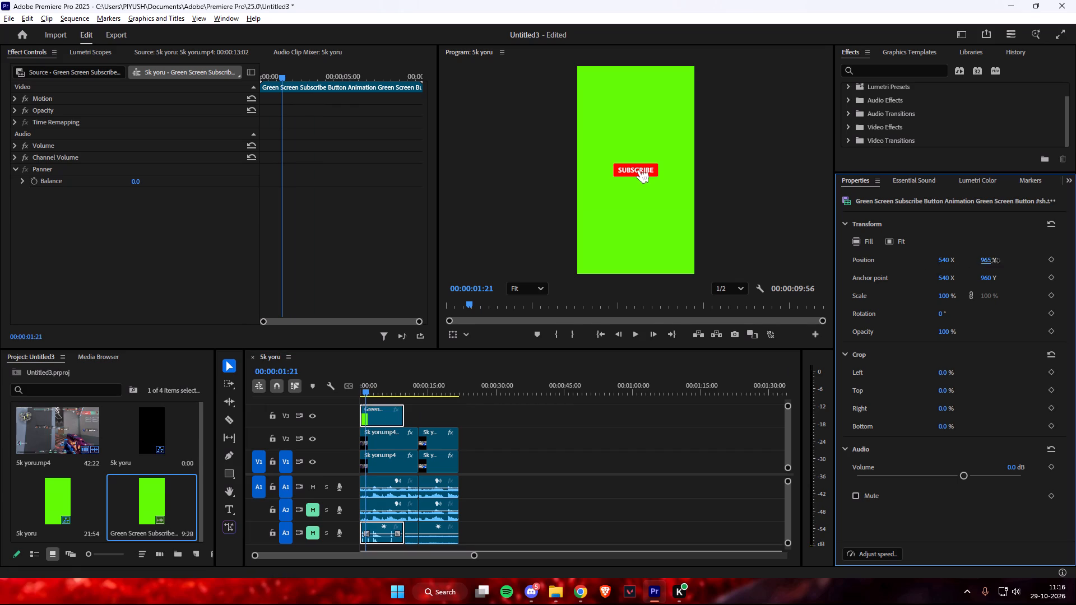
left_click_drag(995, 260, 1075, 296)
left_click_drag(981, 265, 1005, 266)
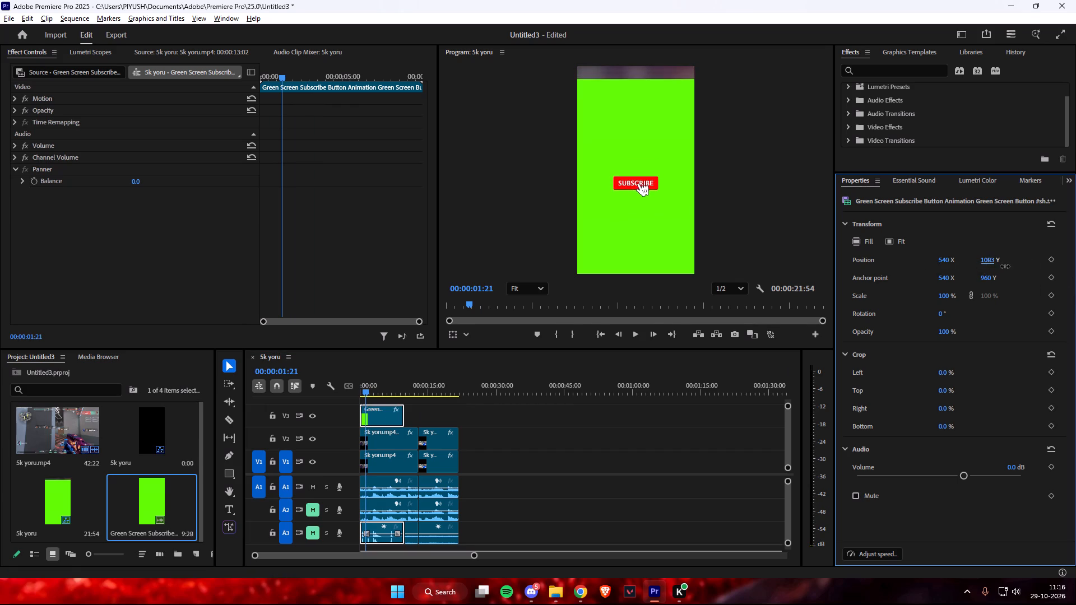
left_click_drag(1005, 266, 1066, 274)
left_click_drag(979, 259, 1019, 264)
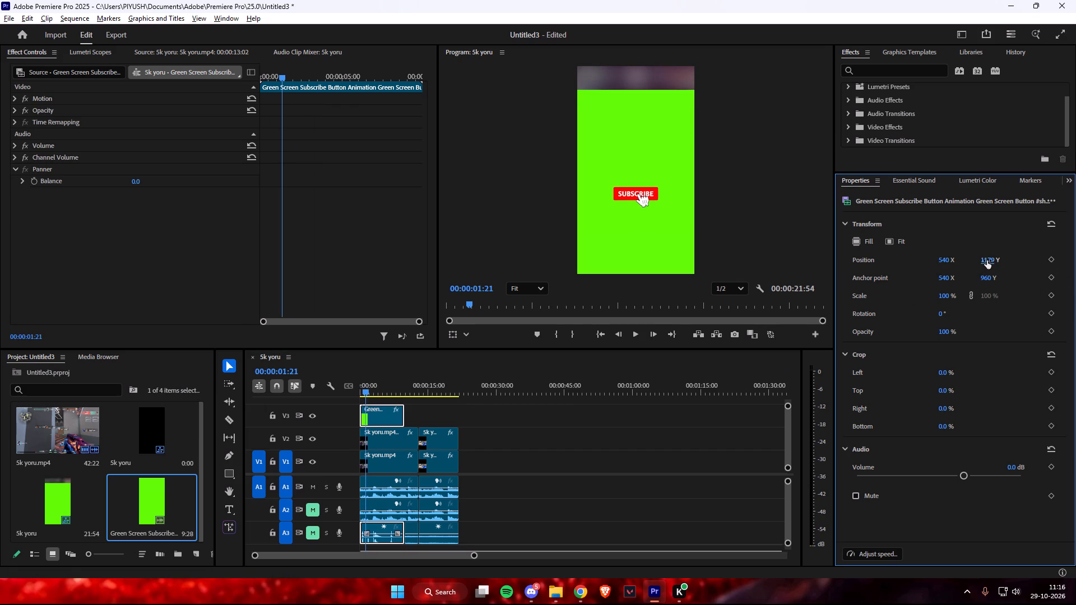
left_click_drag(987, 260, 1075, 281)
left_click_drag(986, 261, 1035, 270)
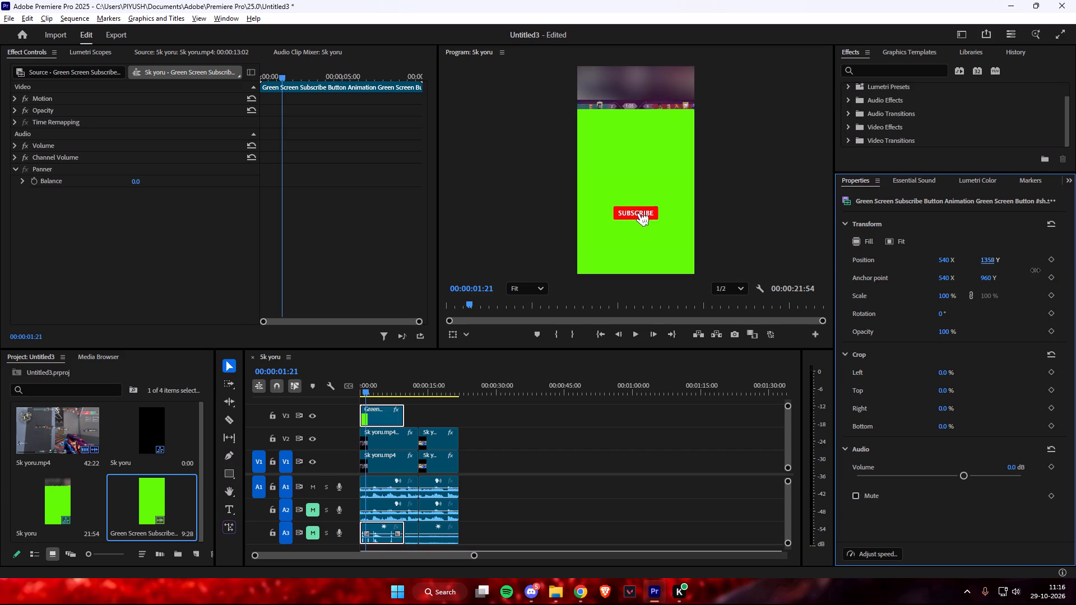
left_click_drag(1035, 270, 1065, 275)
left_click_drag(986, 261, 1075, 275)
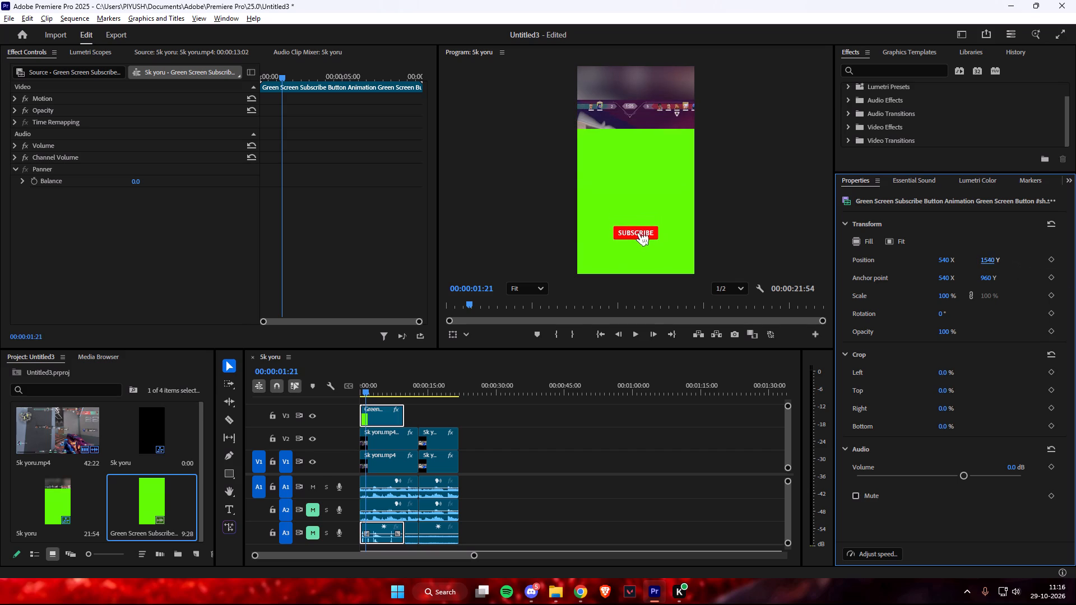
left_click_drag(982, 259, 1061, 274)
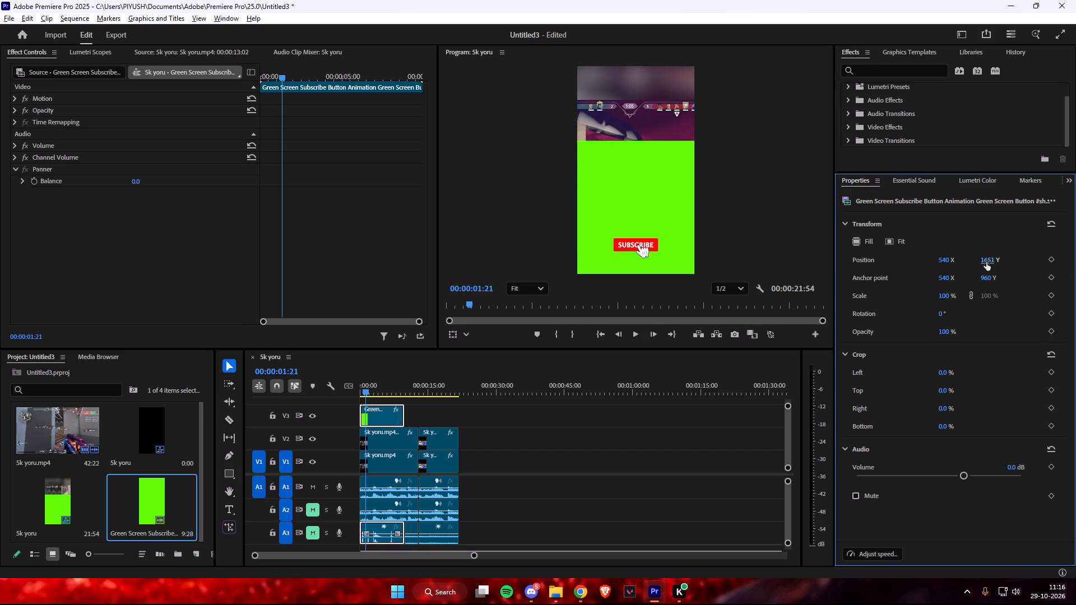
left_click_drag(981, 260, 1055, 272)
left_click_drag(989, 262, 1008, 264)
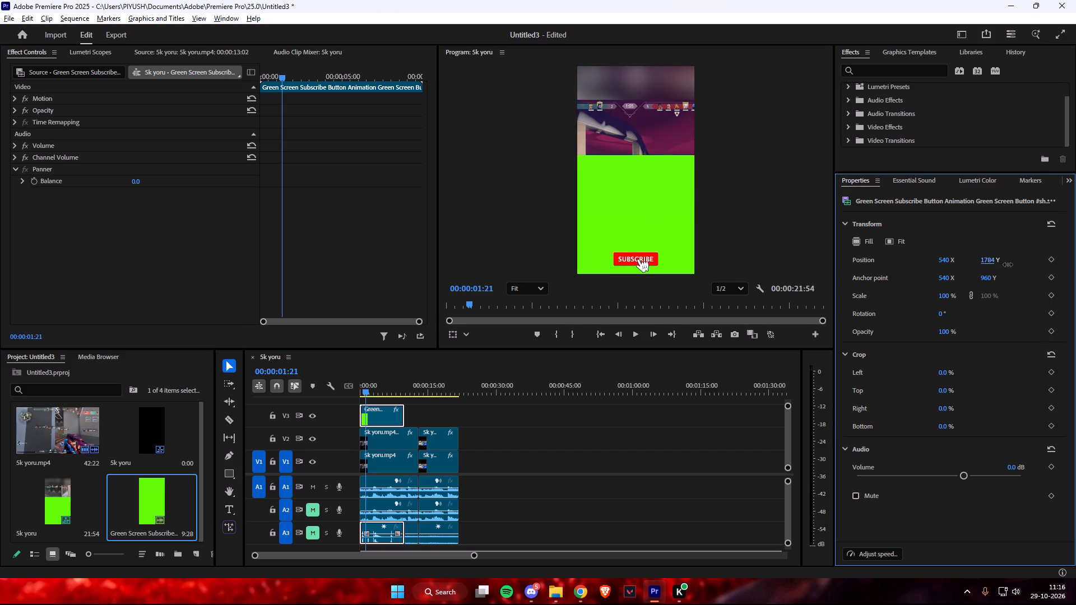
left_click_drag(1008, 264, 1008, 264)
key("space")
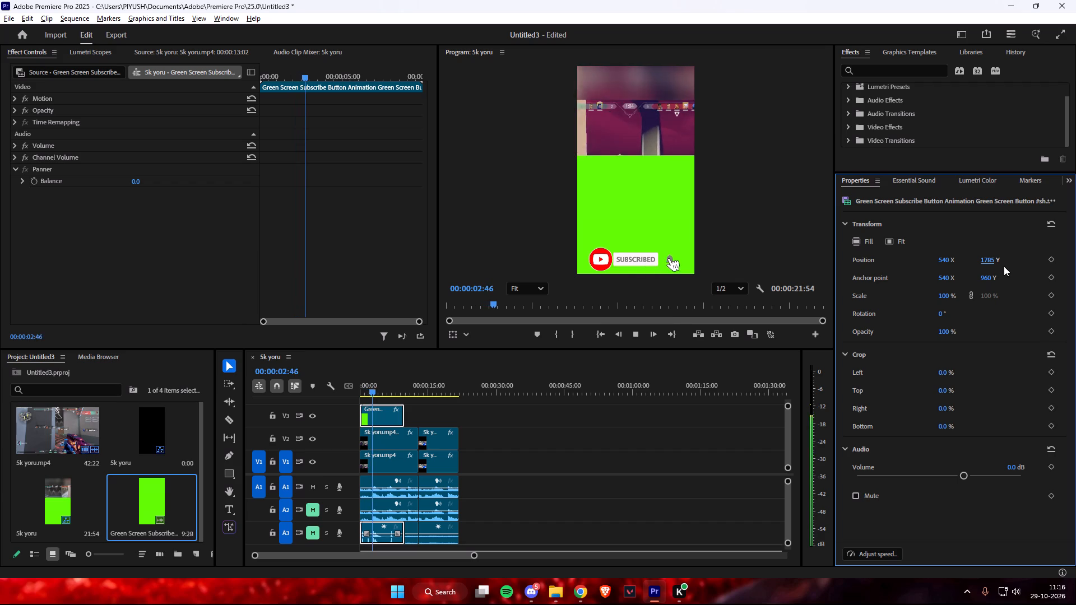
key("space")
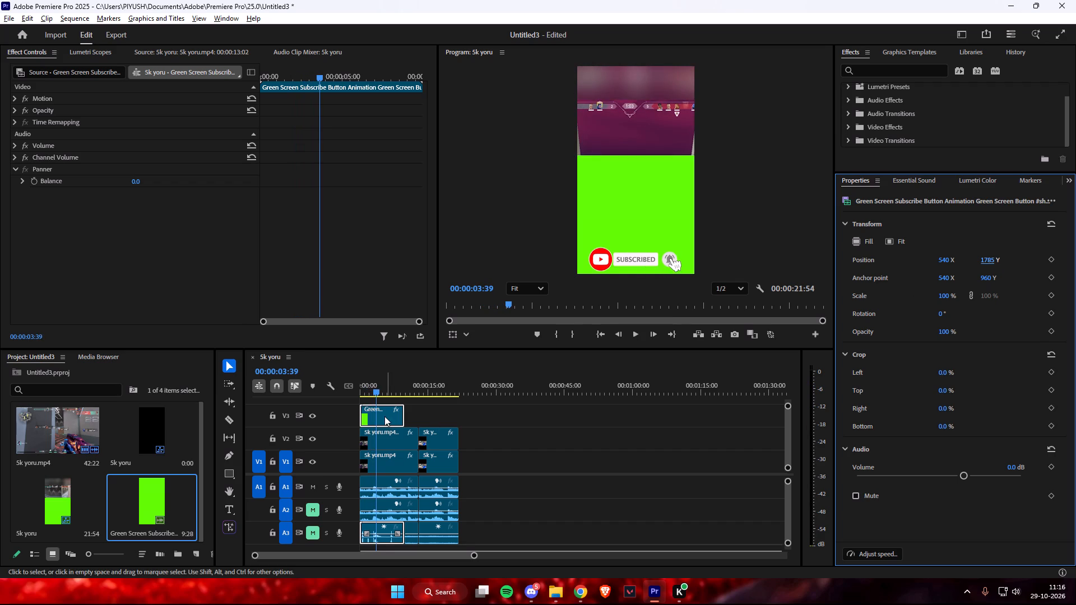
Move the green screen clip along V3 to start at about 00:00:06:32 and play it to check the timing.
left_click_drag(384, 416, 381, 411)
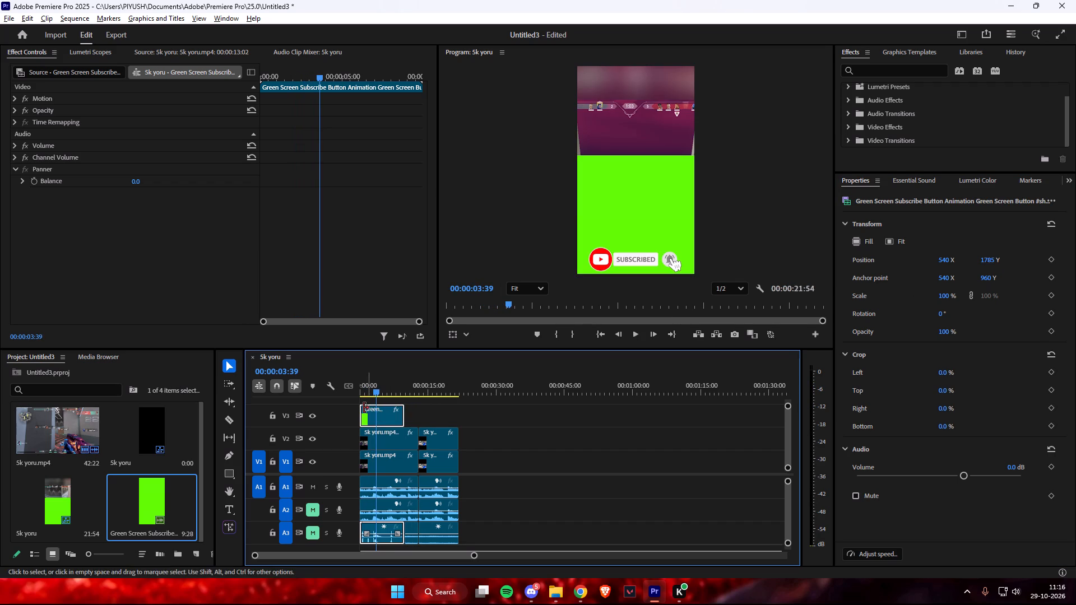
left_click_drag(368, 411, 398, 411)
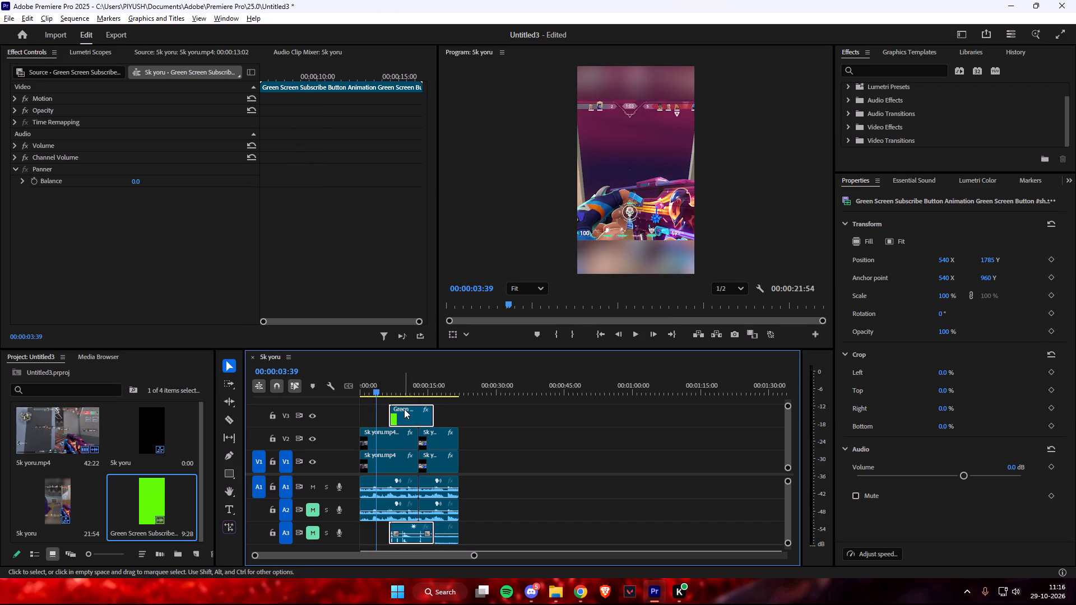
left_click_drag(405, 411, 395, 412)
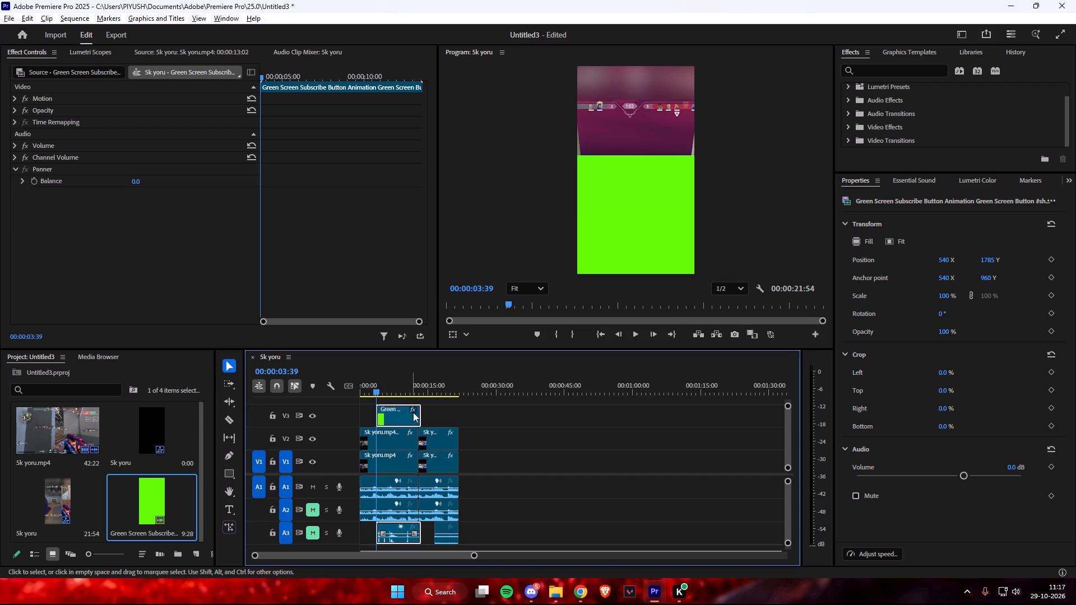
key("space")
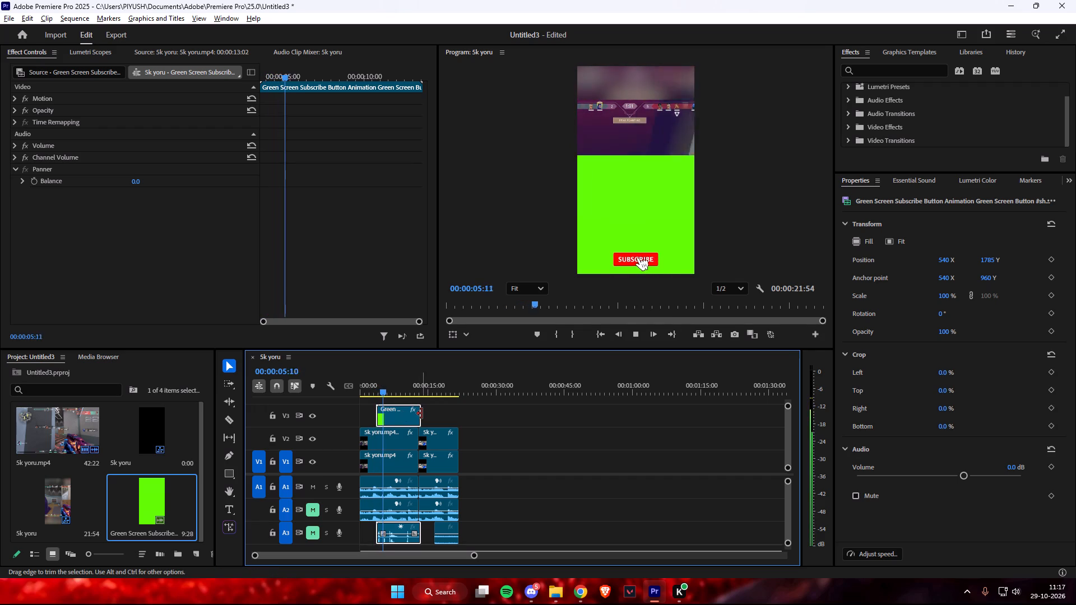
key("space")
left_click_drag(388, 415, 407, 415)
key("space")
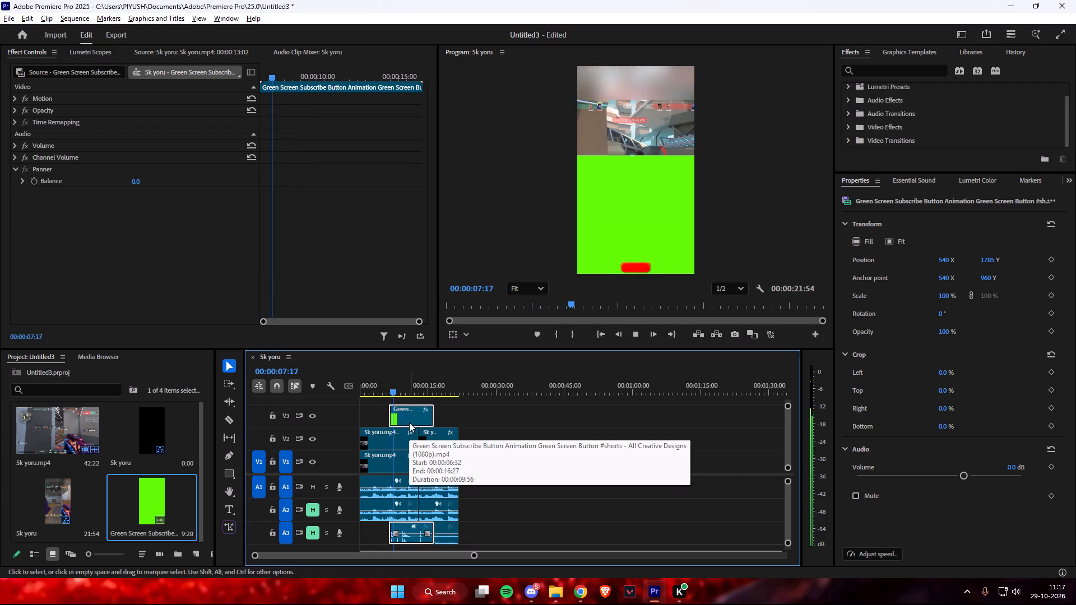
key("space")
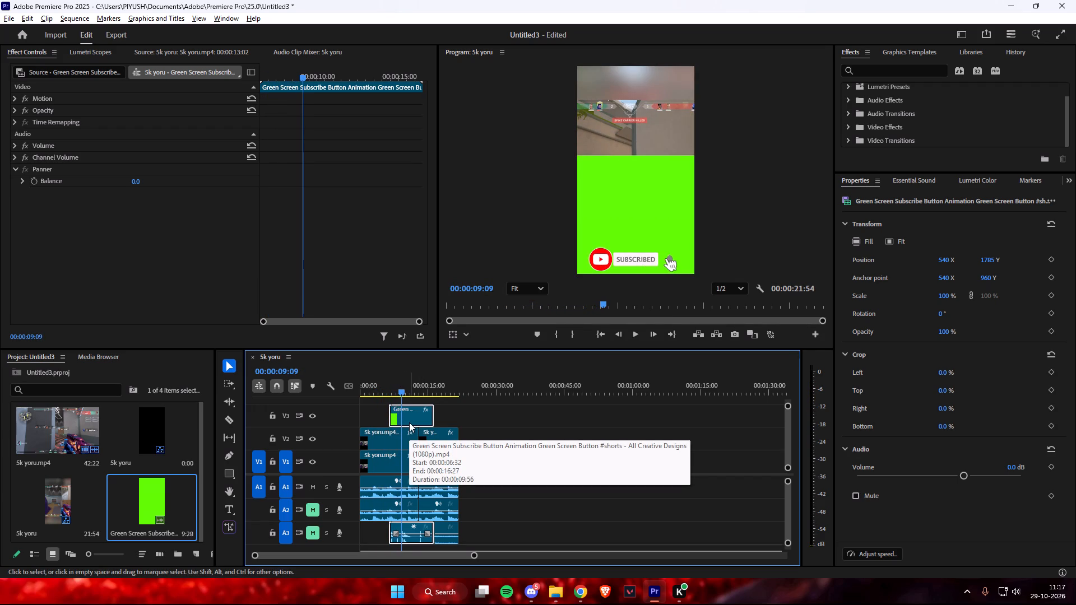
left_click(291, 341)
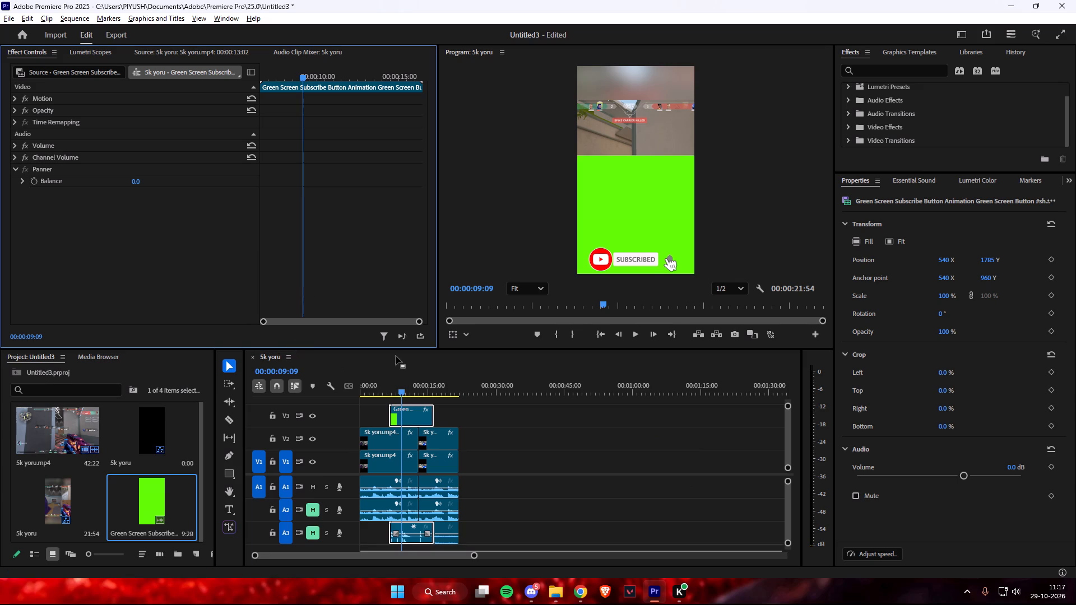
left_click(418, 411)
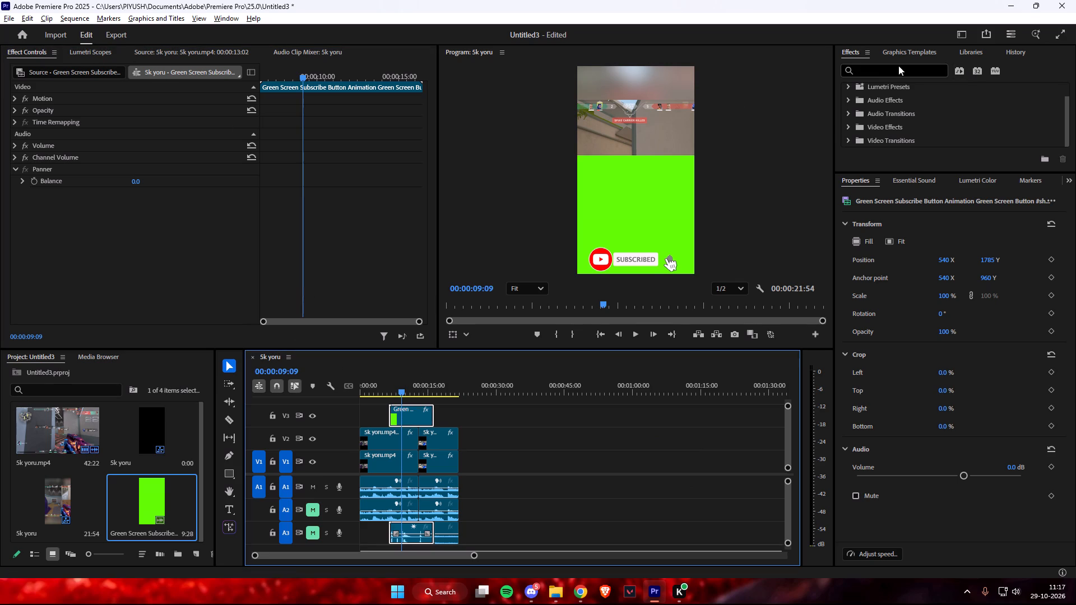
Switch to Chrome, close the YTMP3 converter page, and read the chroma key guide's instructions for applying Ultra Key in Premiere Pro.
key("alt+Tab")
key("alt+Tab")
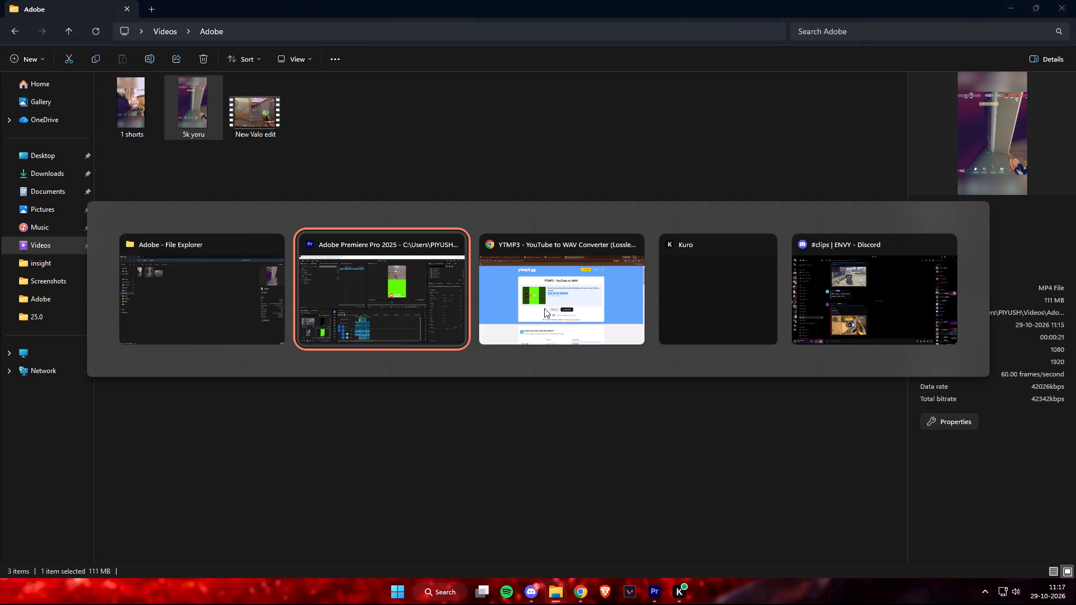
key("alt+Tab")
key("alt+Tab")
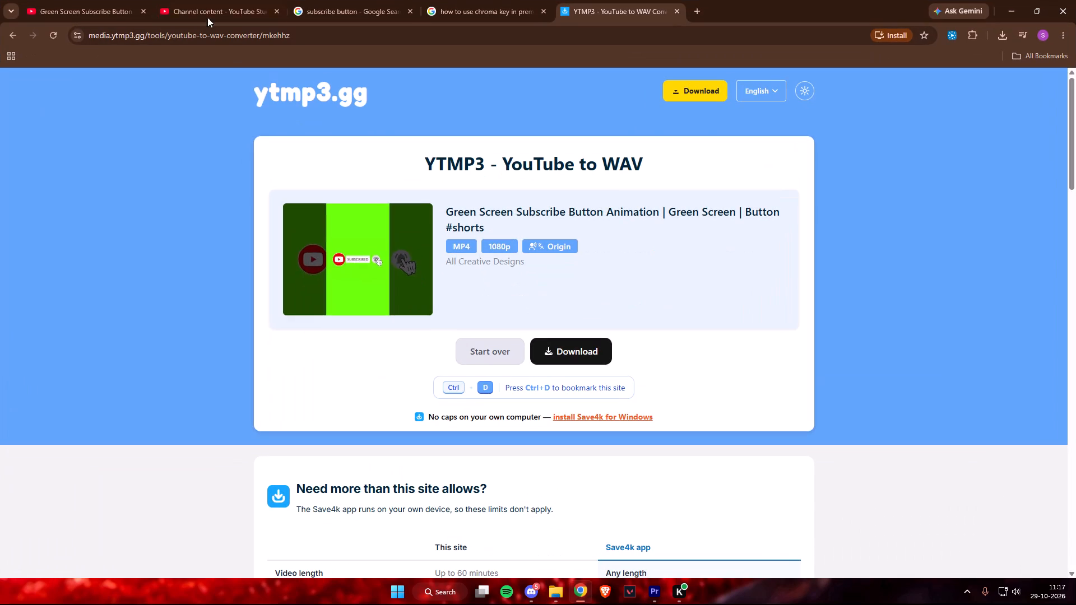
left_click(521, 0)
left_click(681, 13)
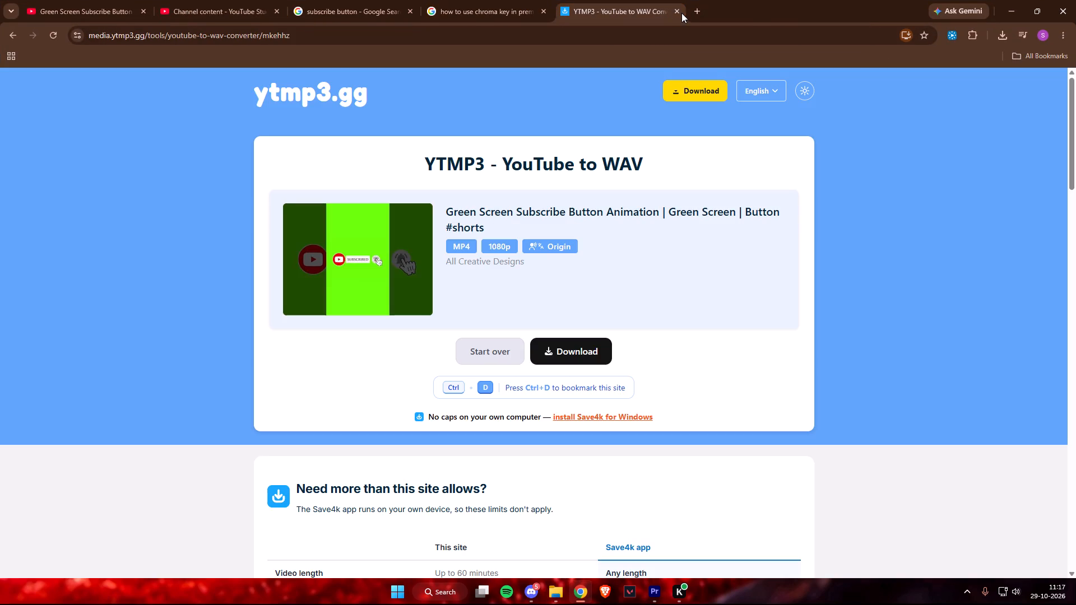
left_click(675, 11)
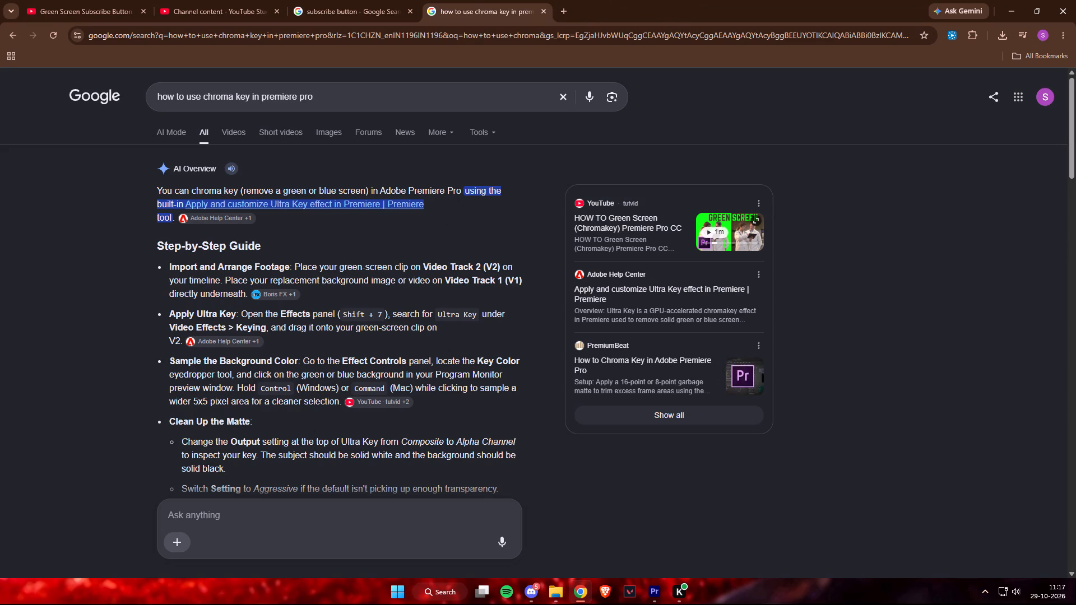
left_click_drag(279, 267, 417, 272)
left_click(418, 272)
scroll(244, 336, "down", 3)
scroll(270, 286, "up", 3)
scroll(429, 201, "up", 3)
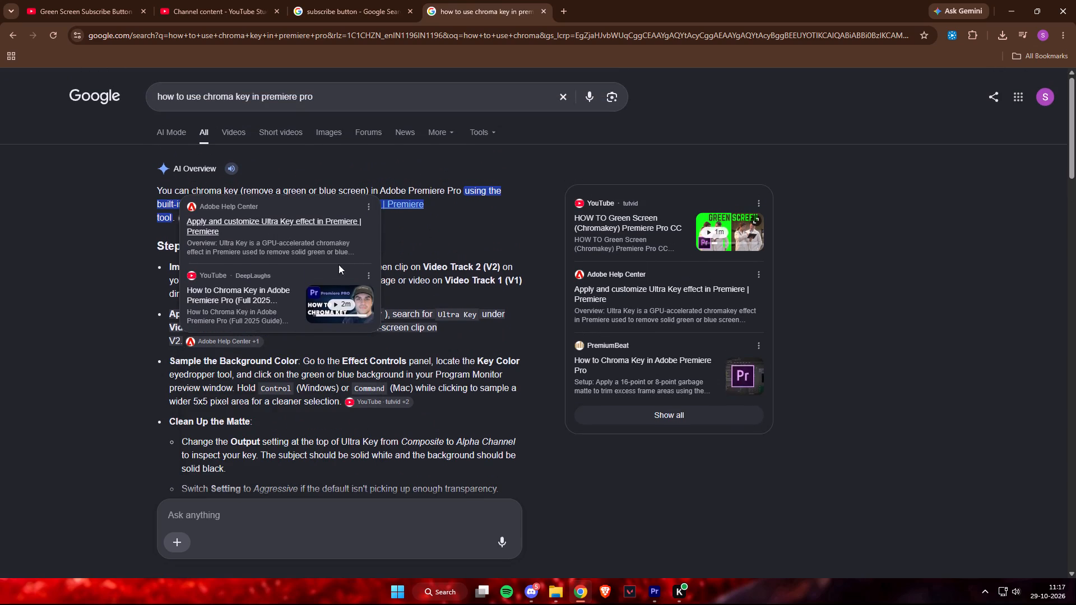
left_click_drag(345, 267, 433, 264)
left_click(439, 263)
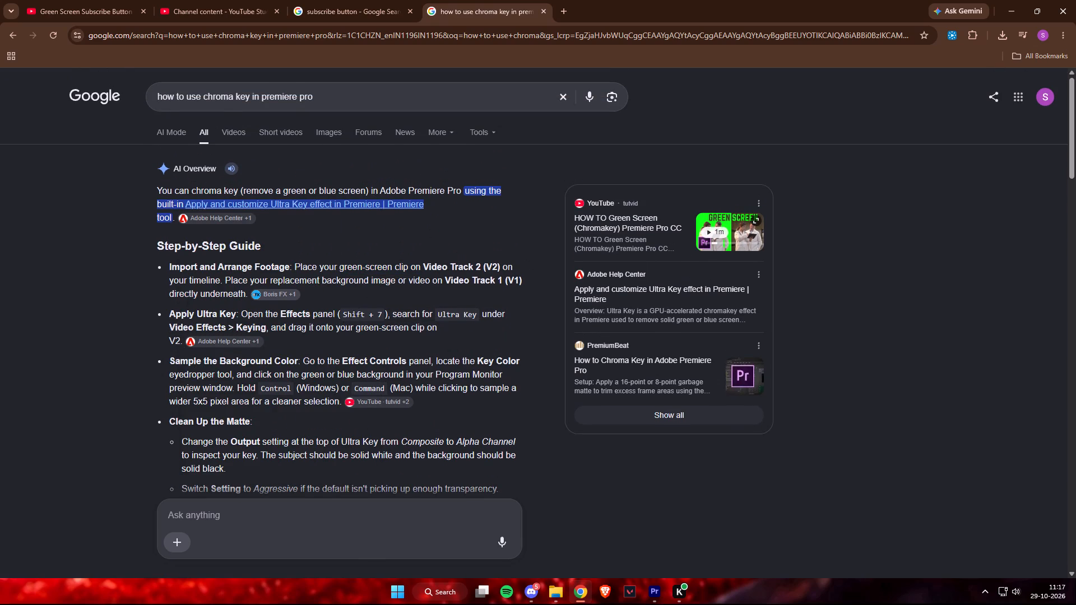
Back in Premiere Pro, search the effects for "ultra key" and apply Ultra Key to the green screen clip on V3.
key("alt+Tab")
left_click(889, 75)
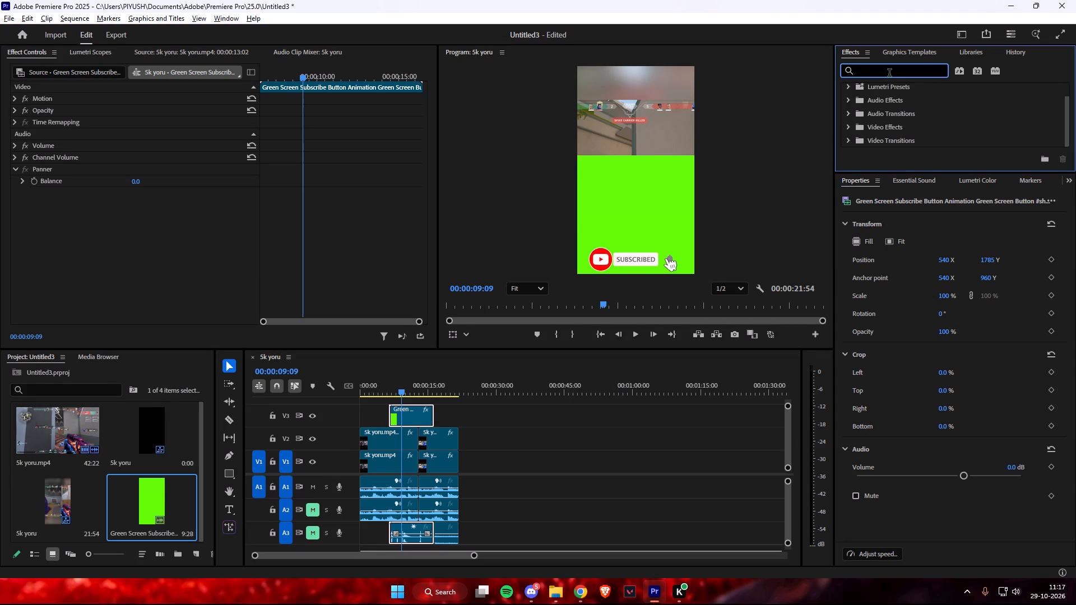
type("ultra key")
scroll(882, 130, "down", 4)
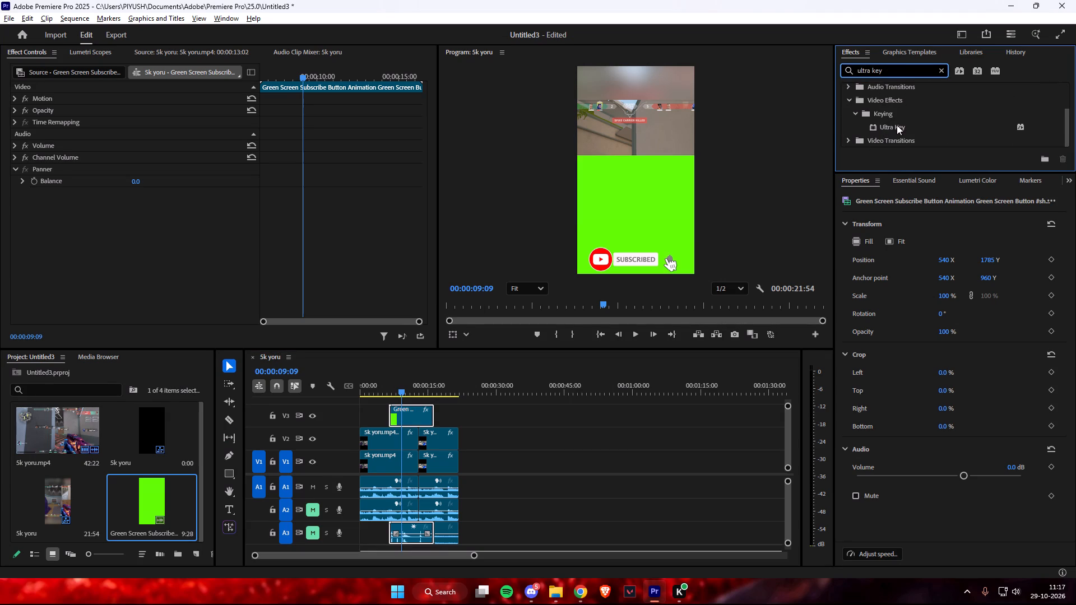
left_click_drag(897, 125, 403, 415)
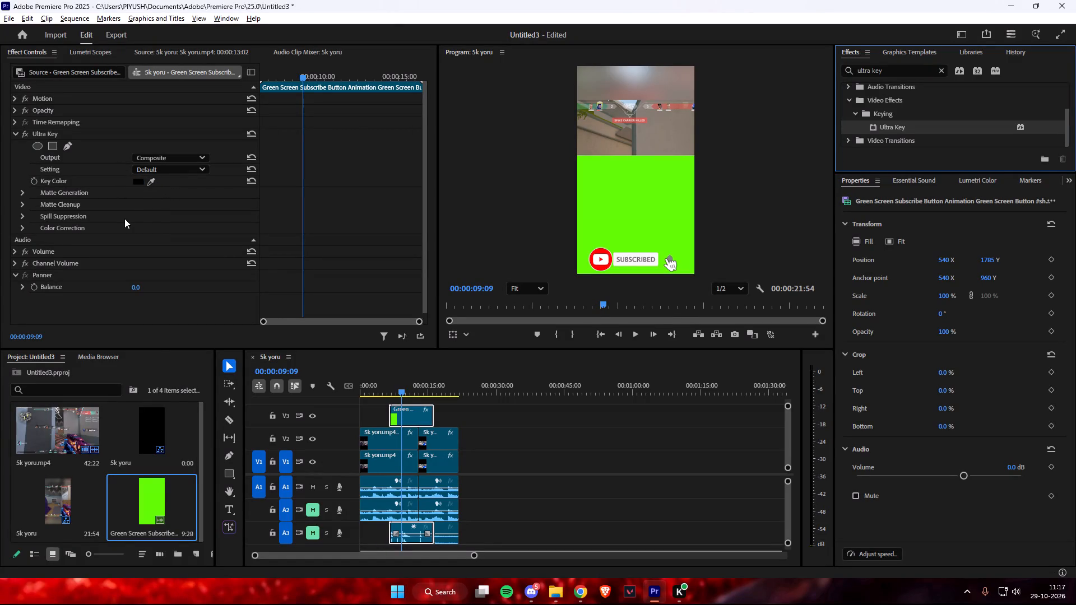
Recheck the guide, sample the clip's green background as the Ultra Key key color, and play back the keyed subscribe overlay.
key("alt+Tab")
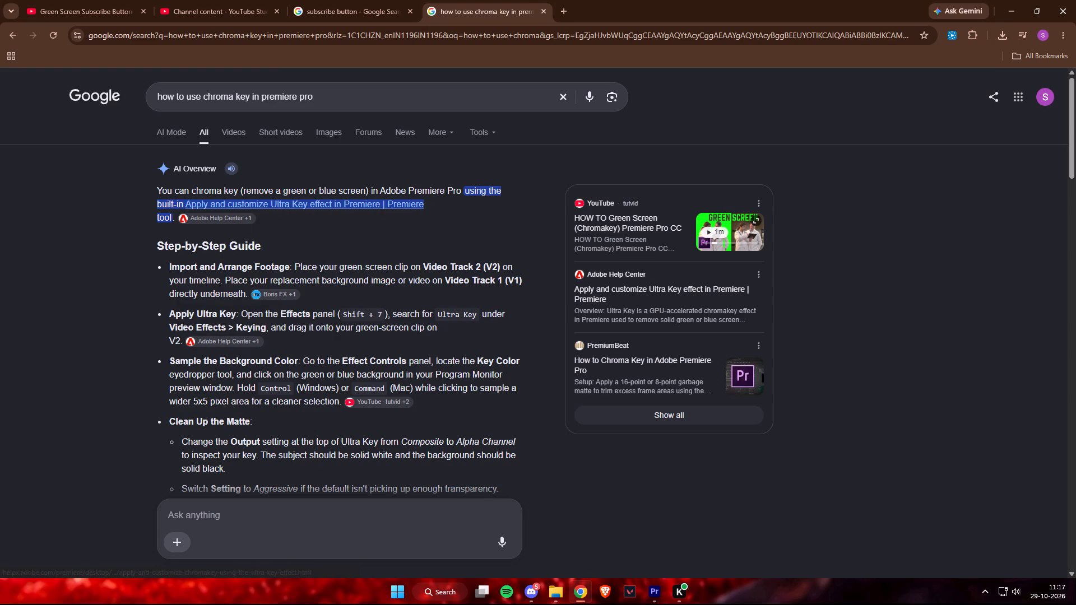
key("alt+Tab")
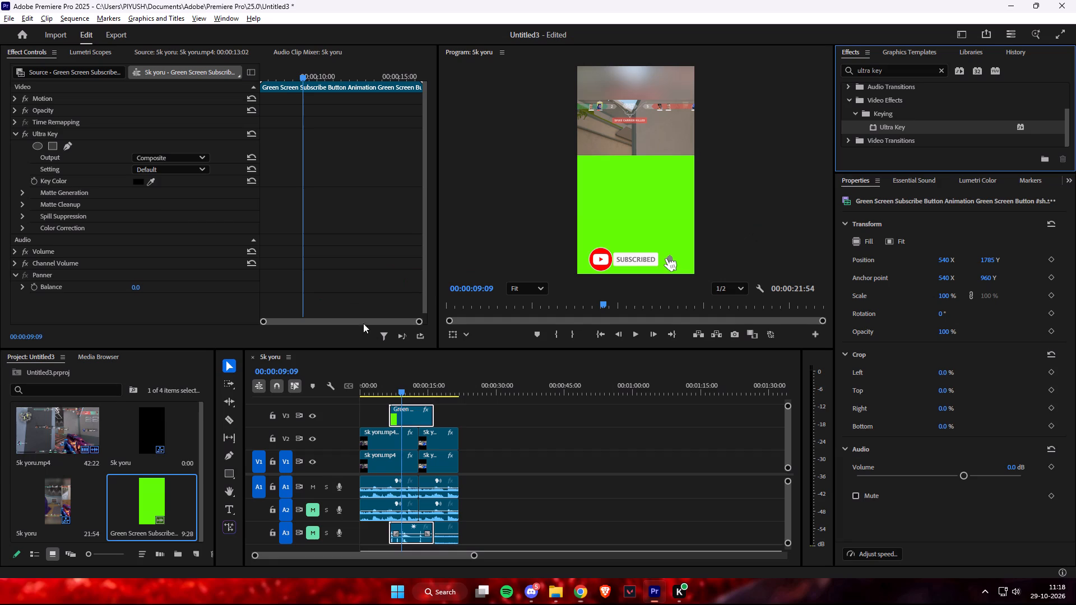
left_click(153, 182)
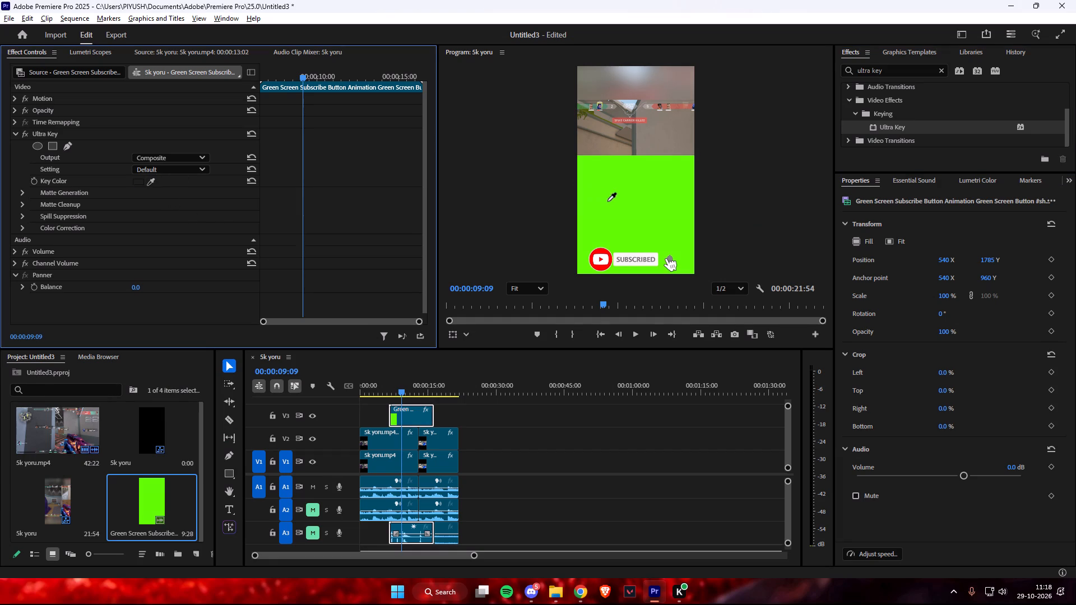
left_click(610, 201)
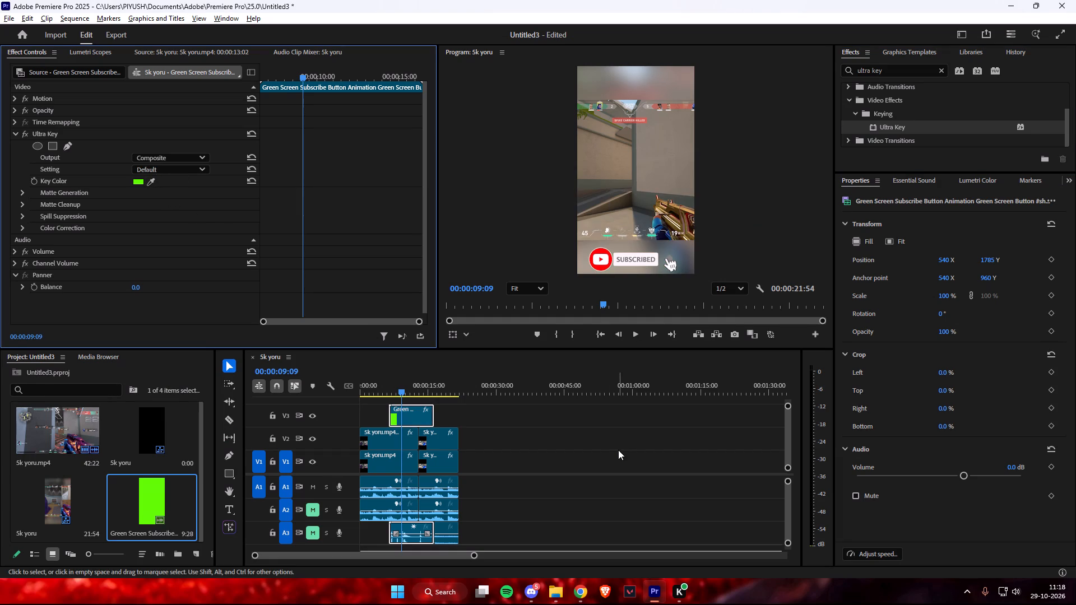
key("space")
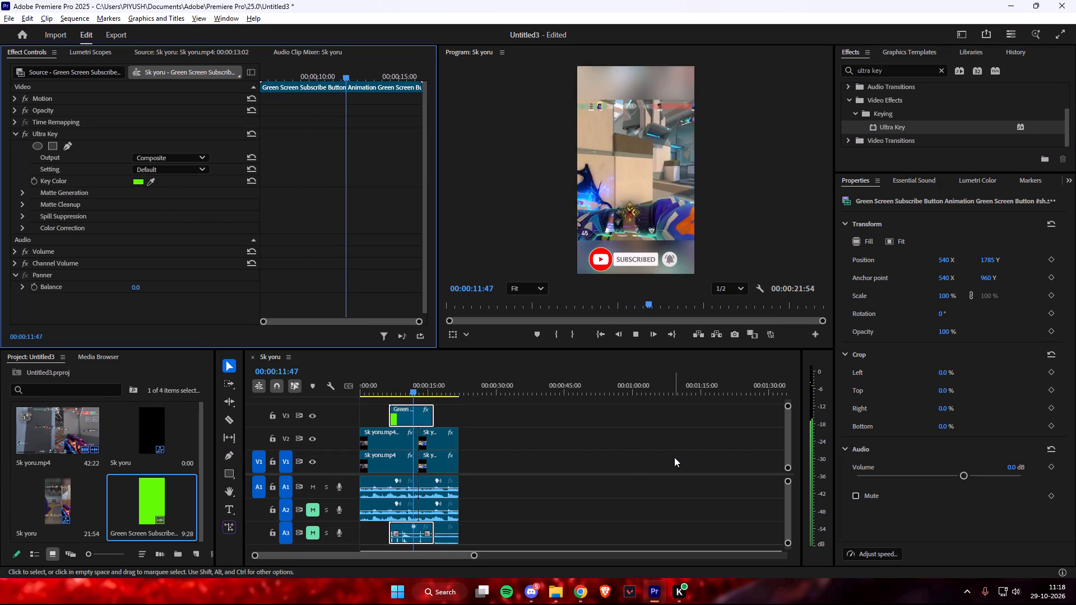
scroll(503, 476, "down", 2)
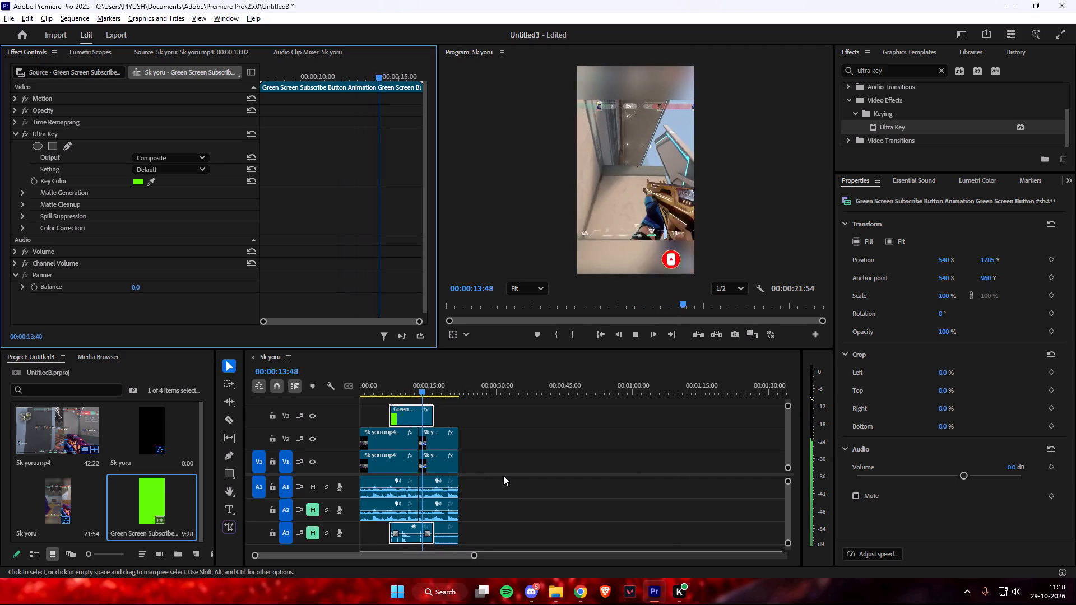
scroll(503, 476, "down", 2)
scroll(503, 476, "up", 5)
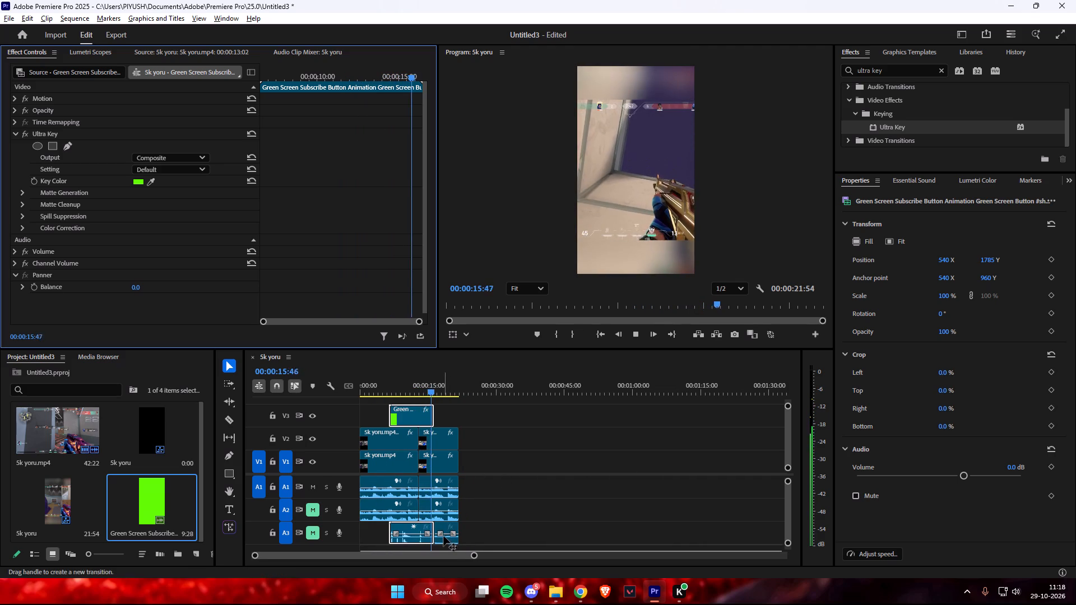
Lower the volume of the second gameplay clip's audio on track A3 to -999.0 dB.
left_click(446, 537)
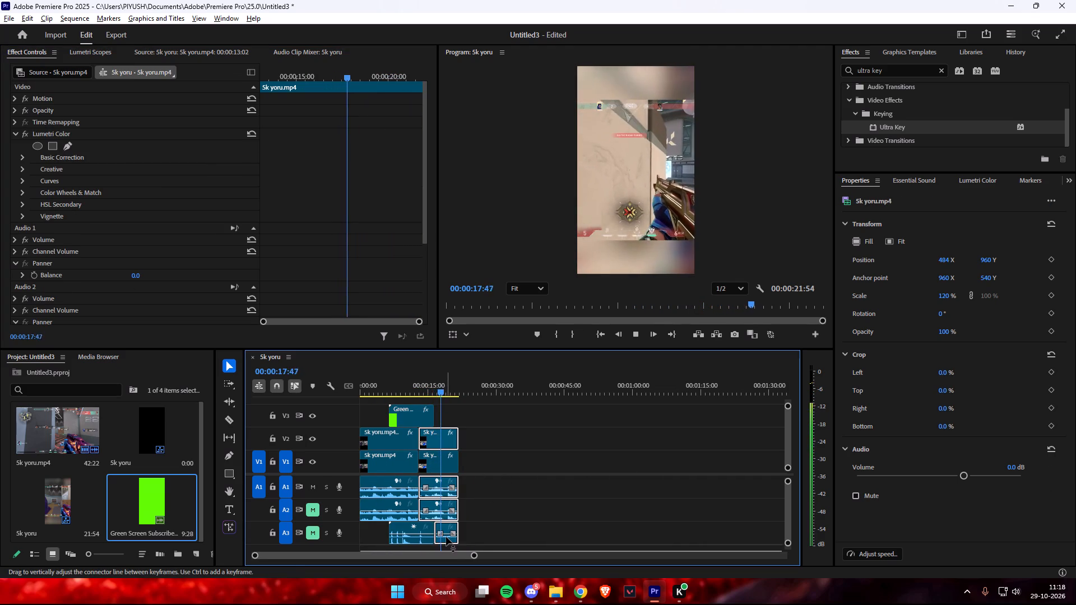
left_click(412, 533)
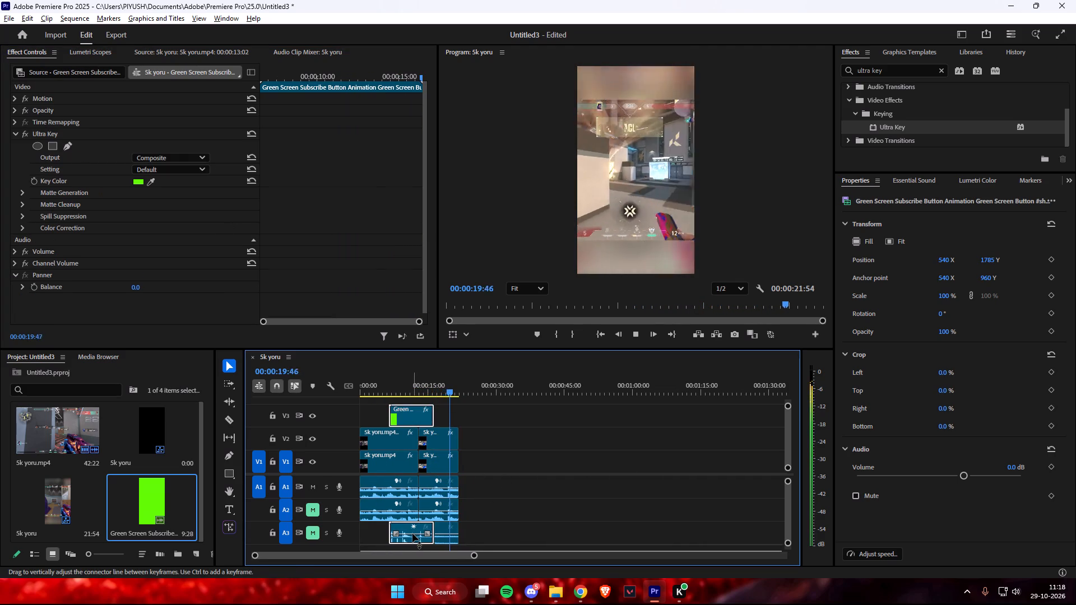
left_click(447, 534)
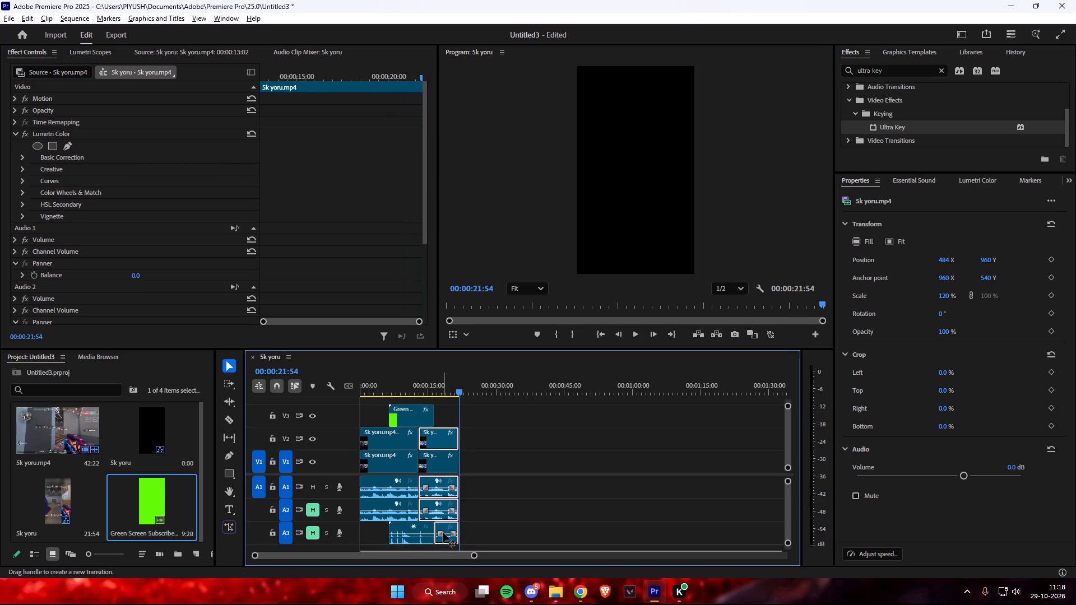
left_click_drag(447, 536, 447, 541)
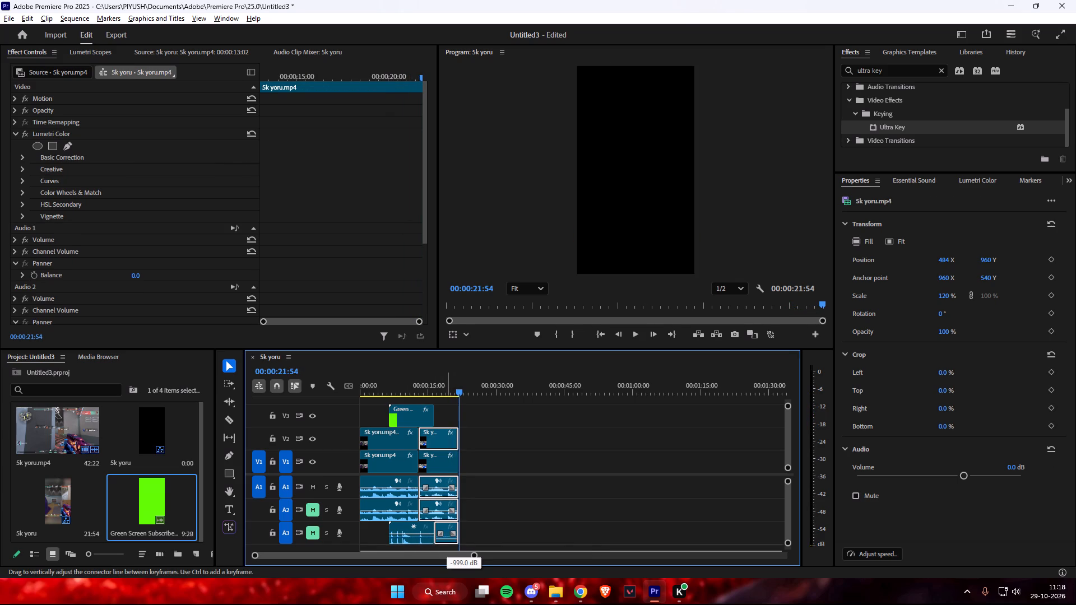
left_click_drag(447, 541, 447, 546)
Unmute audio track A3 and play the sequence from the start to hear the subscribe animation's sound.
left_click(419, 533)
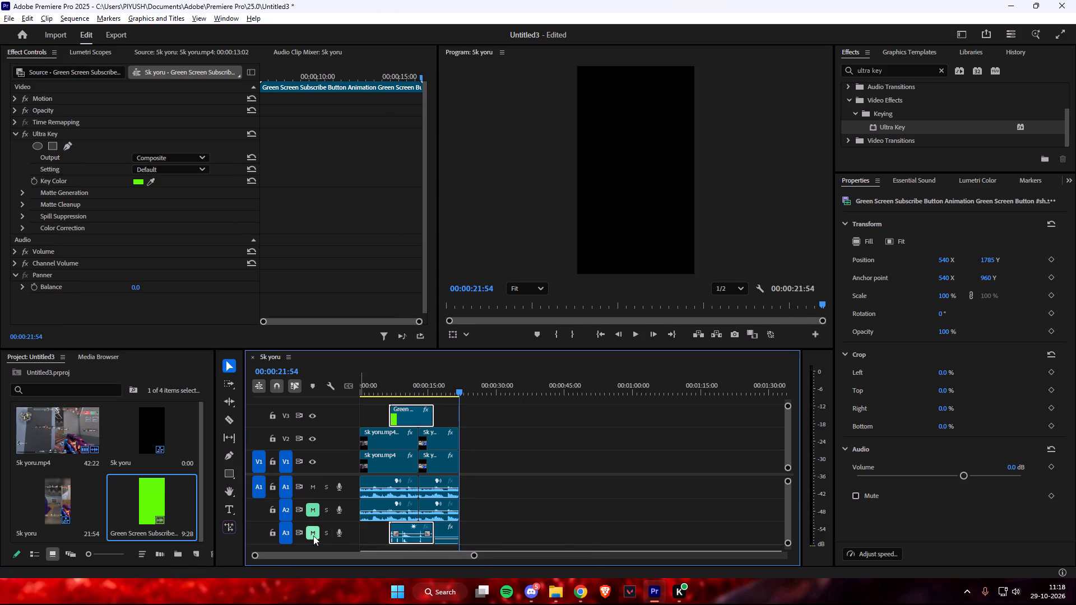
left_click(314, 534)
left_click_drag(377, 394, 349, 394)
key("space")
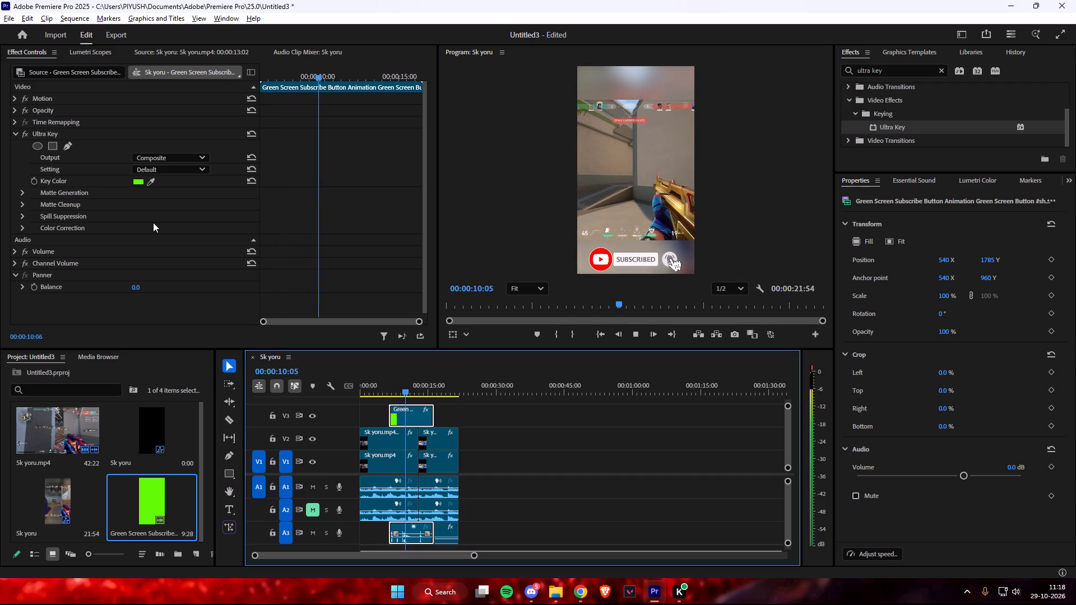
key("space")
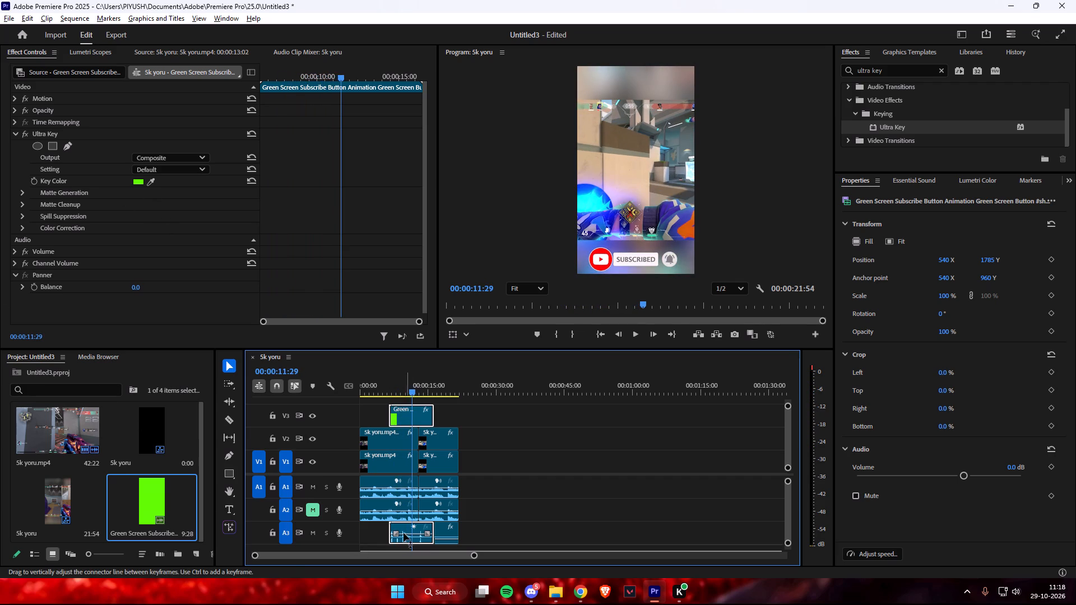
Lower the green screen clip's audio volume on A3 to -18.3 dB and replay from 00:00:09:00 to check it.
left_click(405, 535)
key("space")
left_click(402, 392)
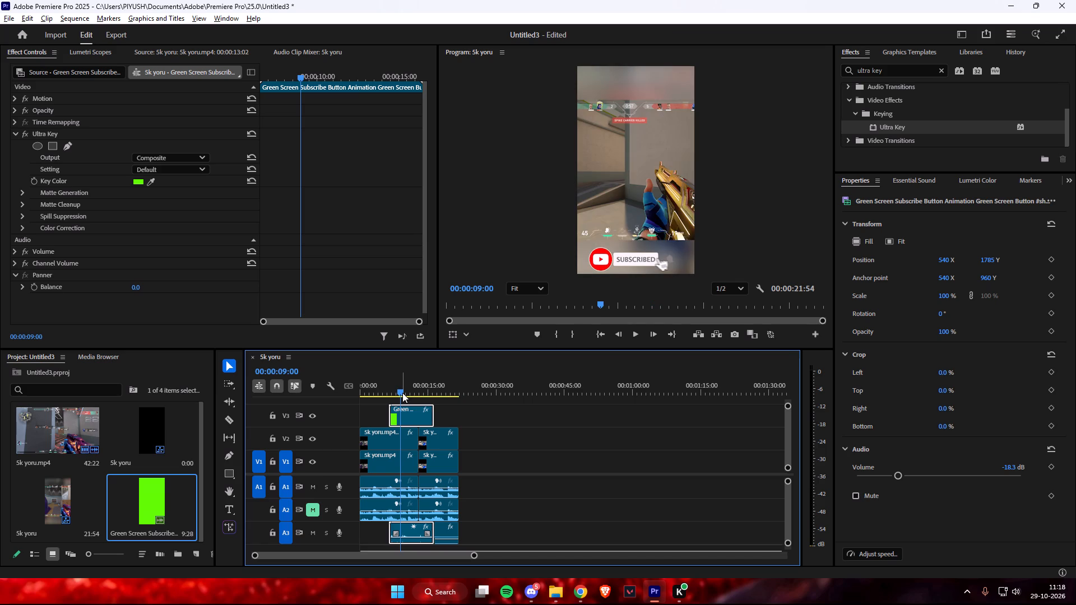
key("space")
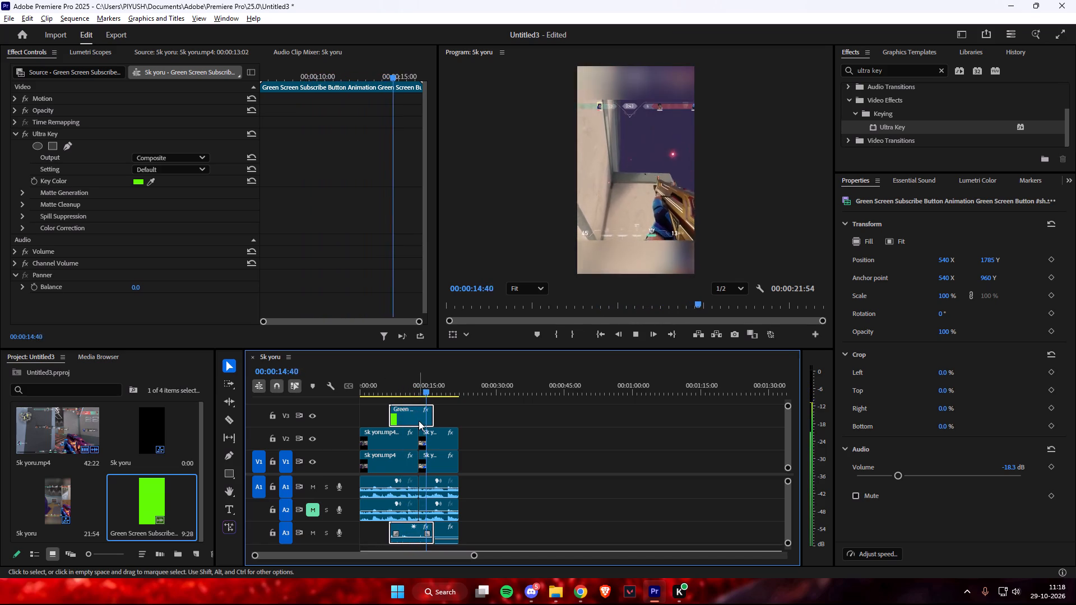
Move the green screen subscribe clip on V3 and its A3 audio about 2 seconds later in the sequence.
left_click_drag(413, 421, 421, 421)
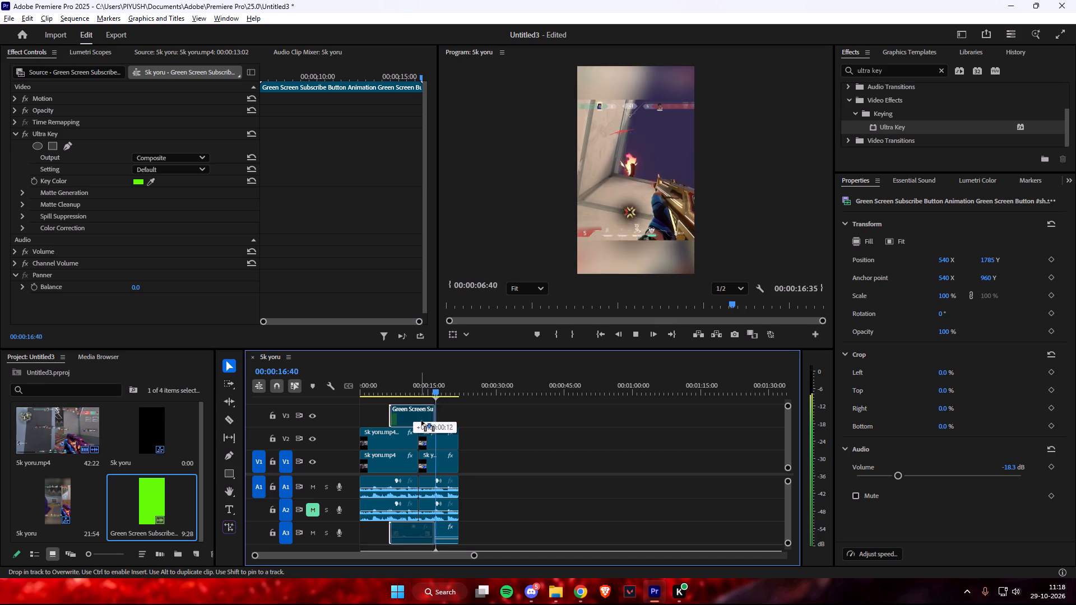
left_click_drag(421, 421, 423, 421)
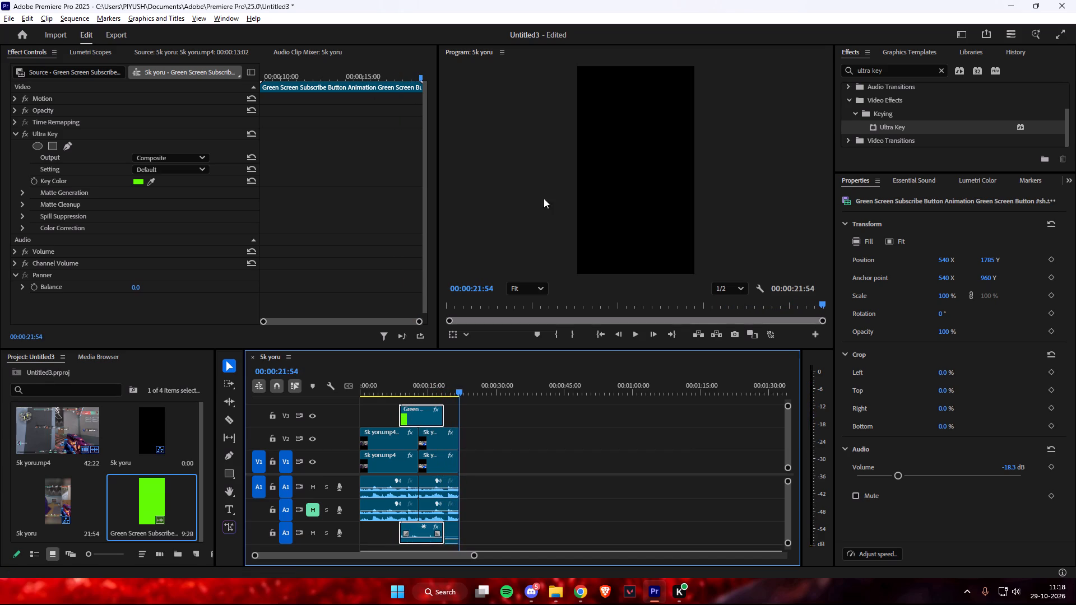
Name the export file yt, play the export preview, and export the whole sequence.
left_click(117, 30)
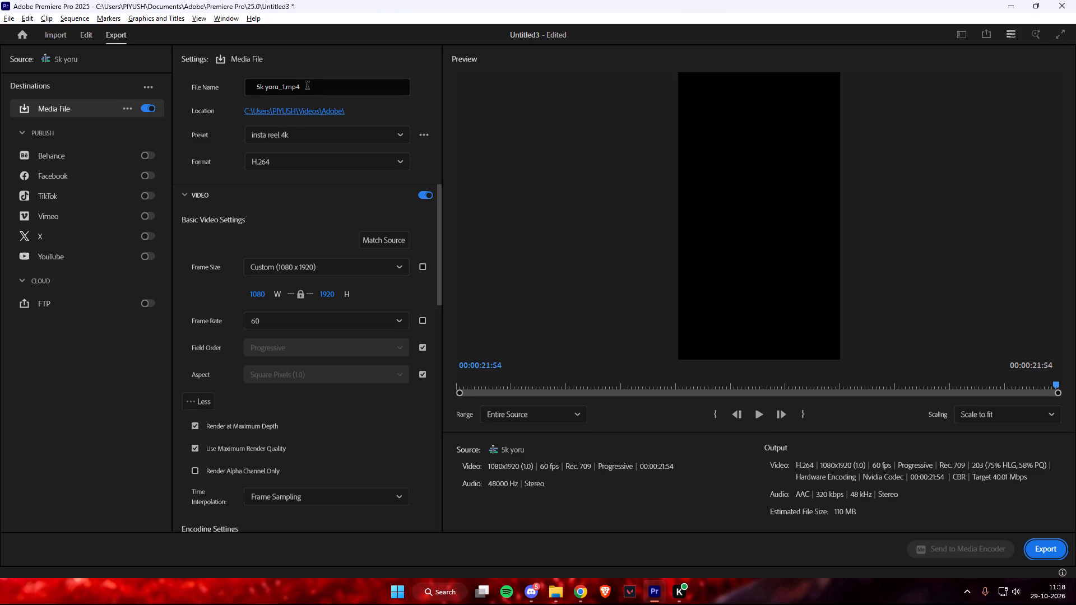
left_click_drag(307, 86, 244, 80)
type("yt")
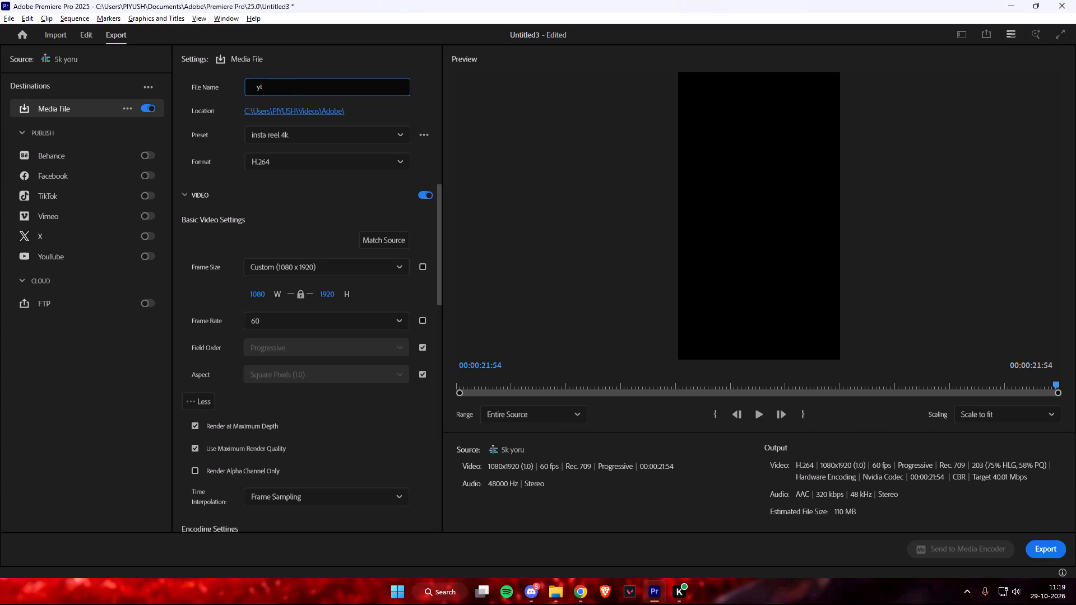
left_click(397, 105)
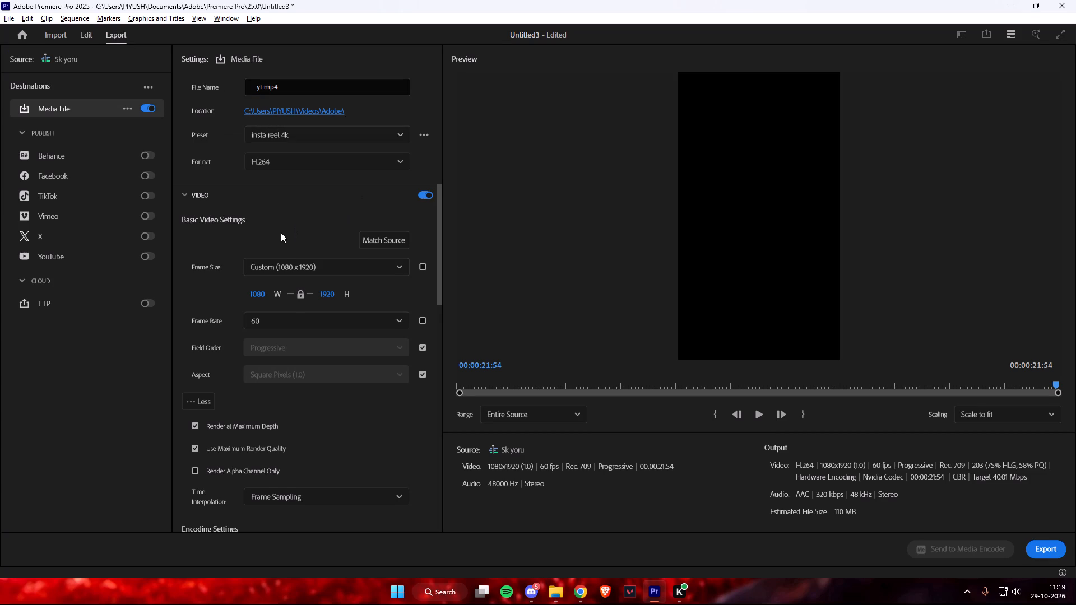
scroll(281, 232, "down", 1)
scroll(281, 232, "up", 1)
key("space")
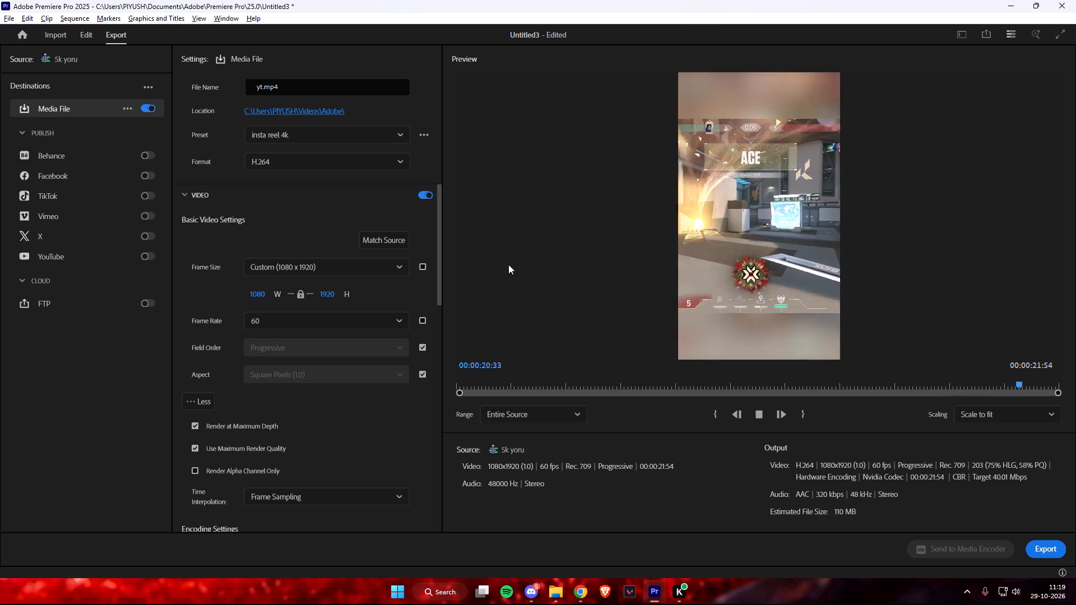
key("space")
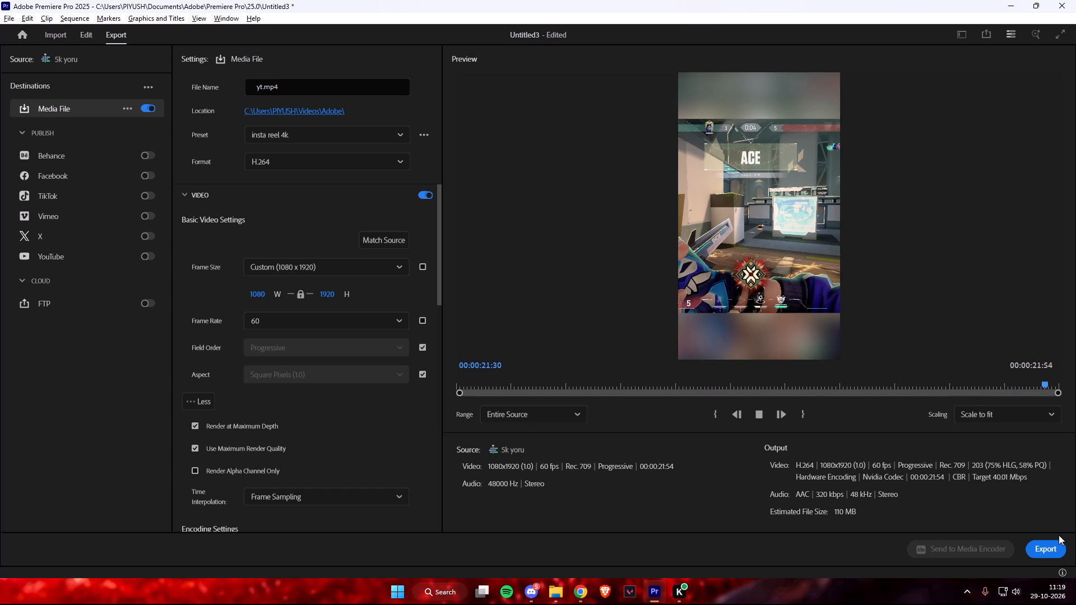
left_click(1052, 551)
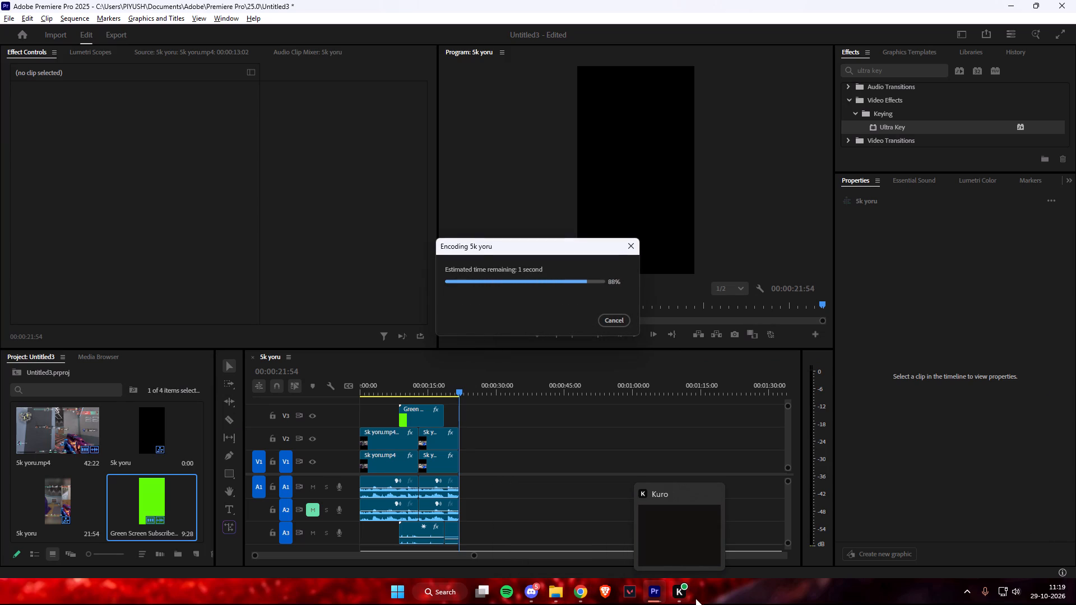
Switch to File Explorer and look over the exported videos in the Videos > Adobe folder.
left_click(553, 597)
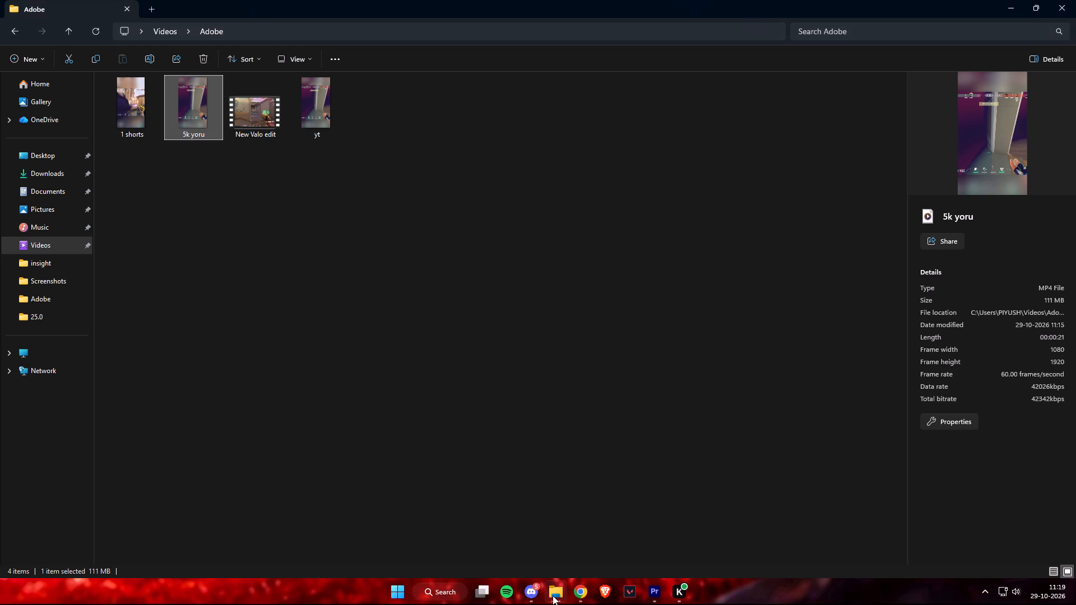
left_click_drag(183, 124, 355, 104)
left_click_drag(245, 113, 250, 152)
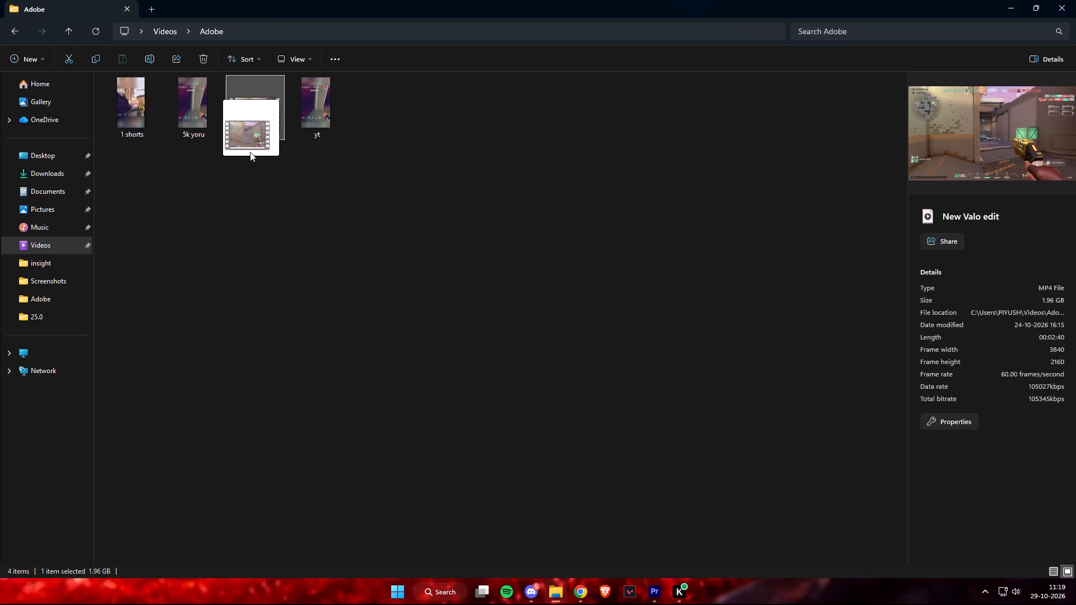
left_click_drag(250, 152, 259, 130)
left_click_drag(194, 121, 433, 119)
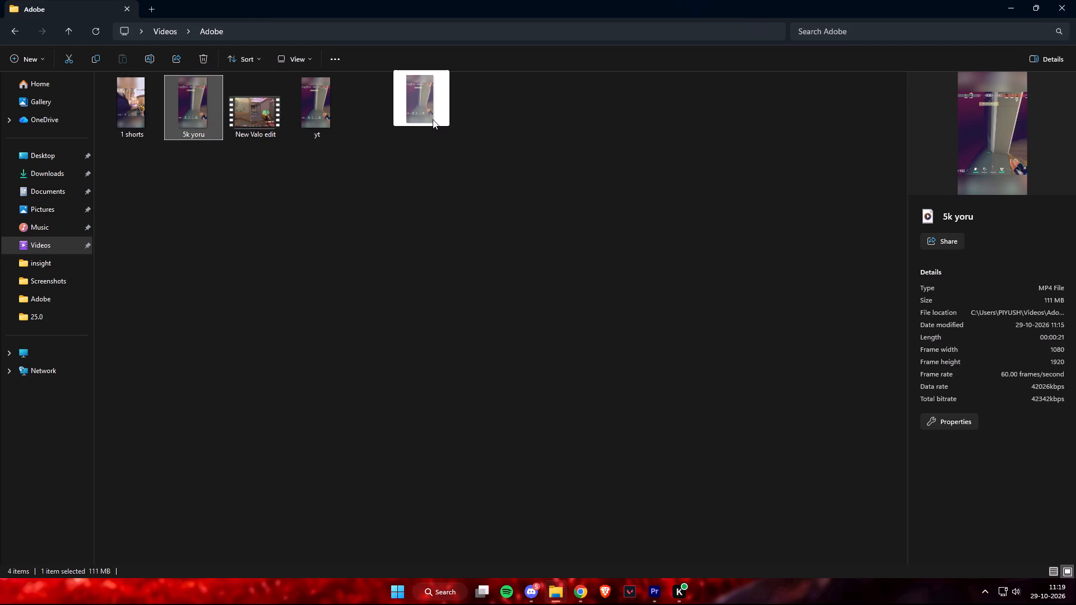
left_click_drag(433, 119, 420, 116)
left_click(363, 216)
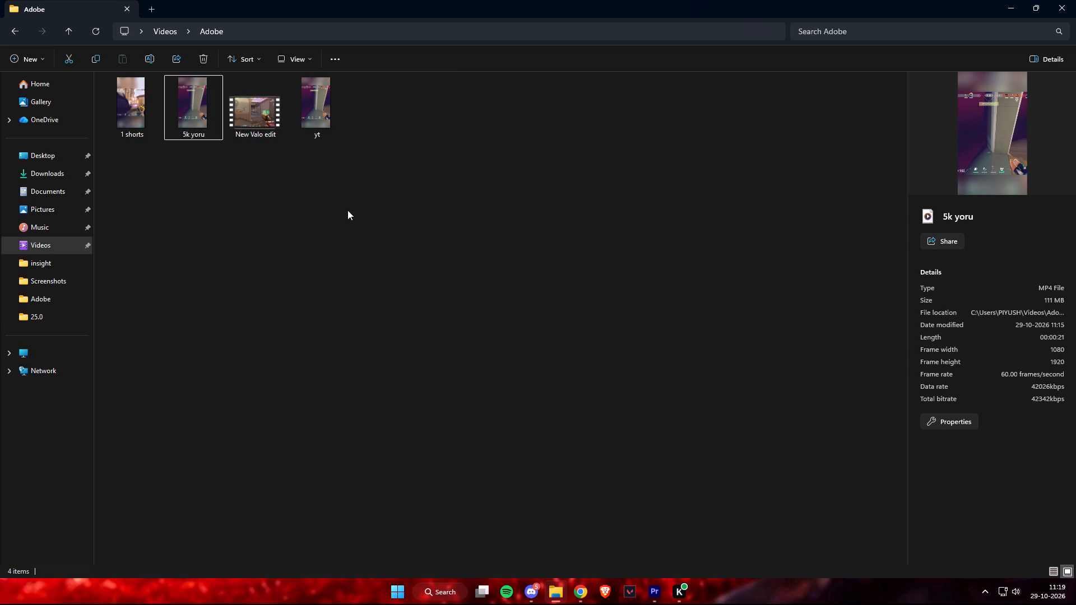